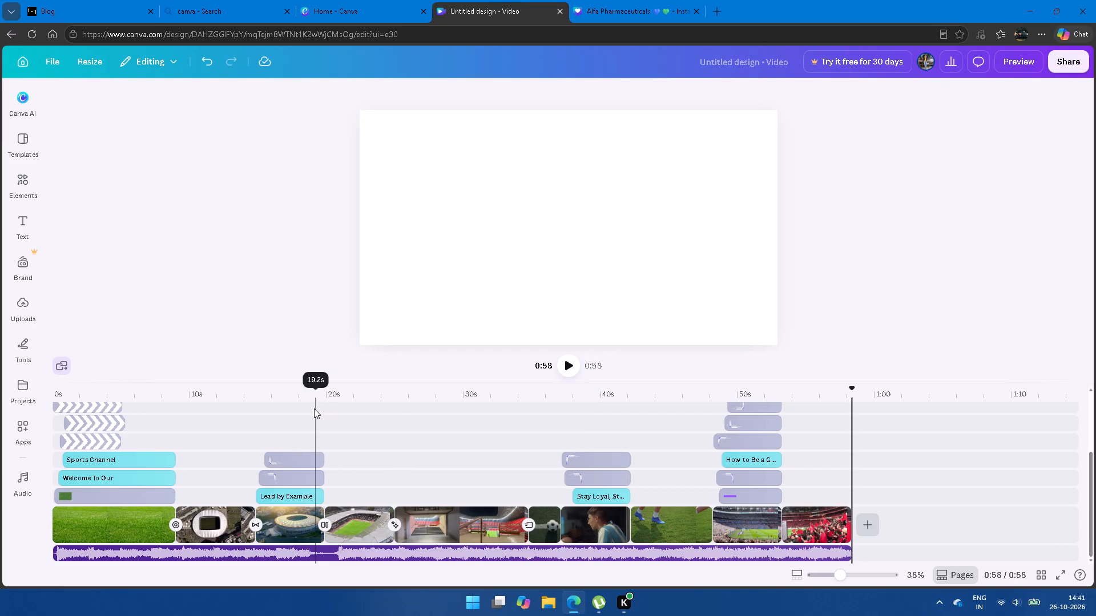
Play the opening seconds of the untitled football video from the start of the timeline.
{"action": "left_click_drag", "start_coordinate": [286, 388], "coordinate": [0, 412]}
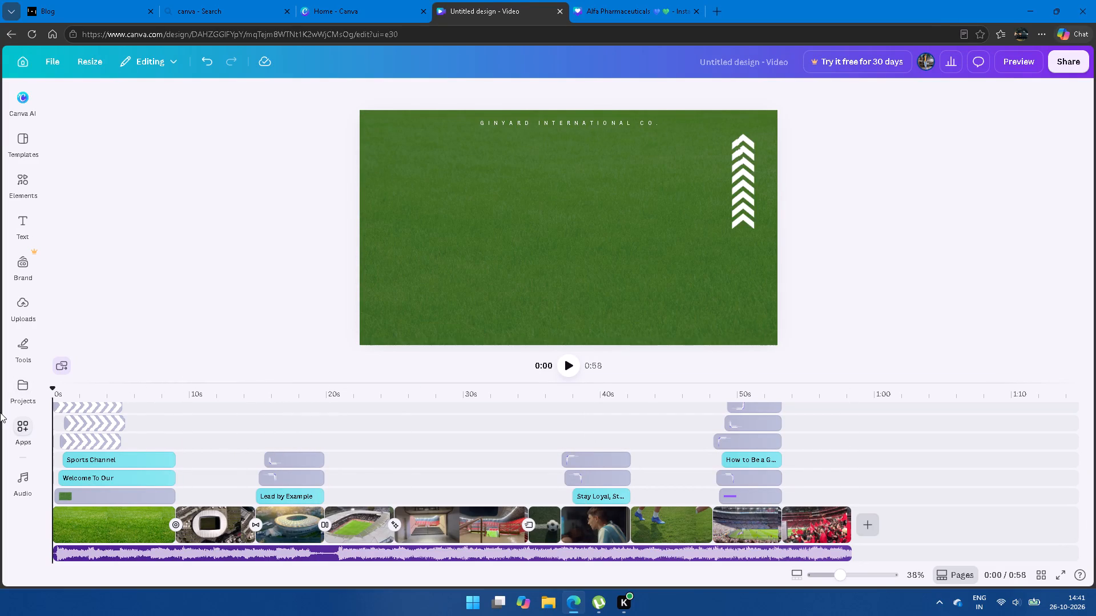
{"action": "key", "text": "space"}
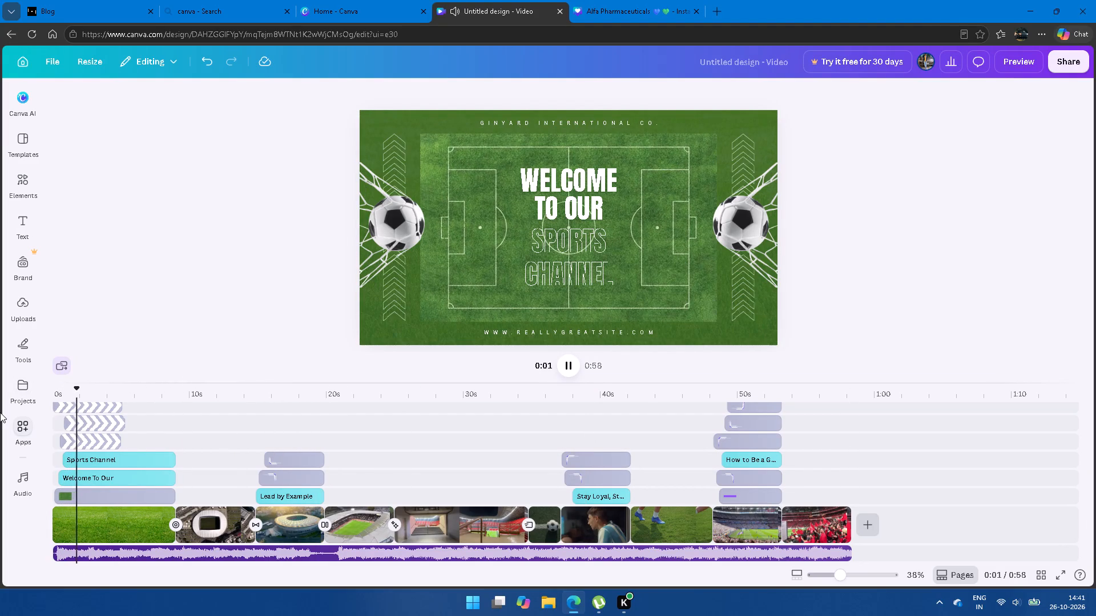
{"action": "key", "text": "space"}
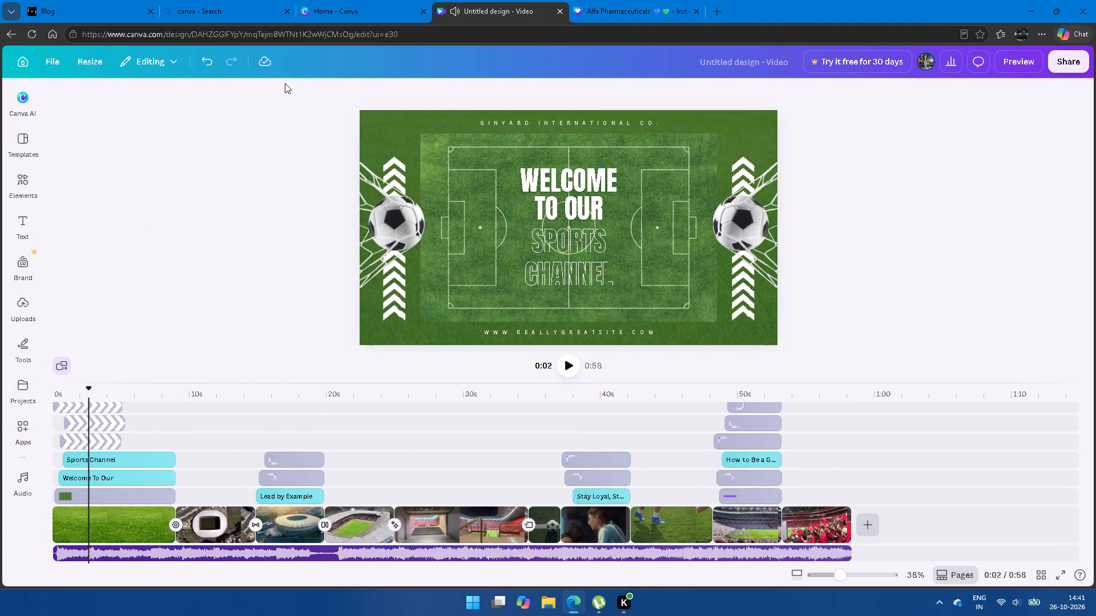
Switch to the Alfa Pharmaceuticals design, clear the stadium lights element search and show all 3D Icons & Stickers.
{"action": "left_click", "coordinate": [593, 14]}
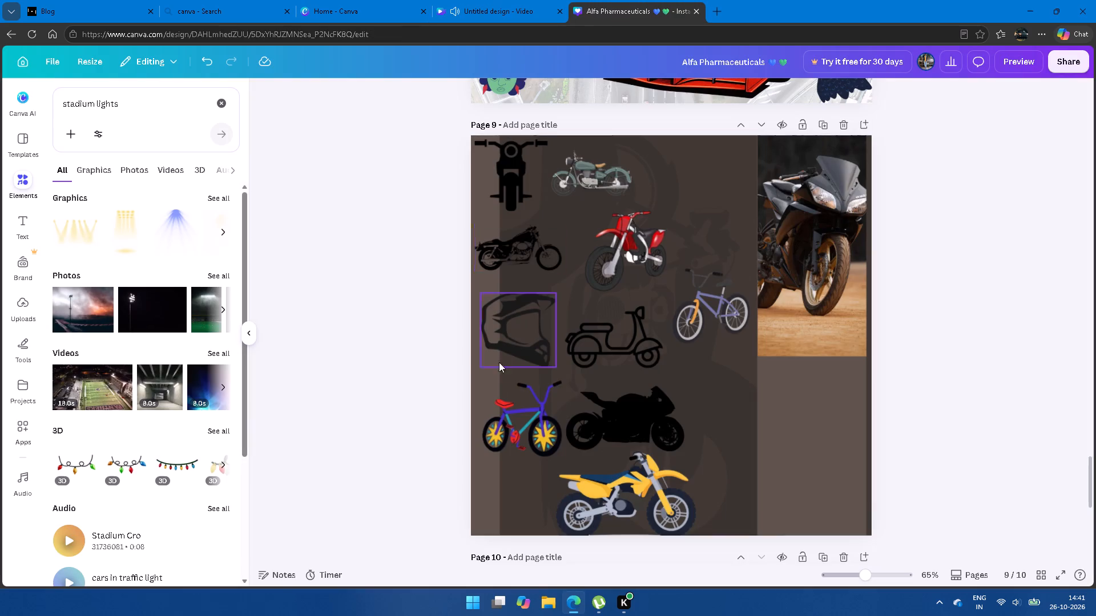
{"action": "scroll", "coordinate": [584, 391], "scroll_direction": "down", "scroll_amount": 4}
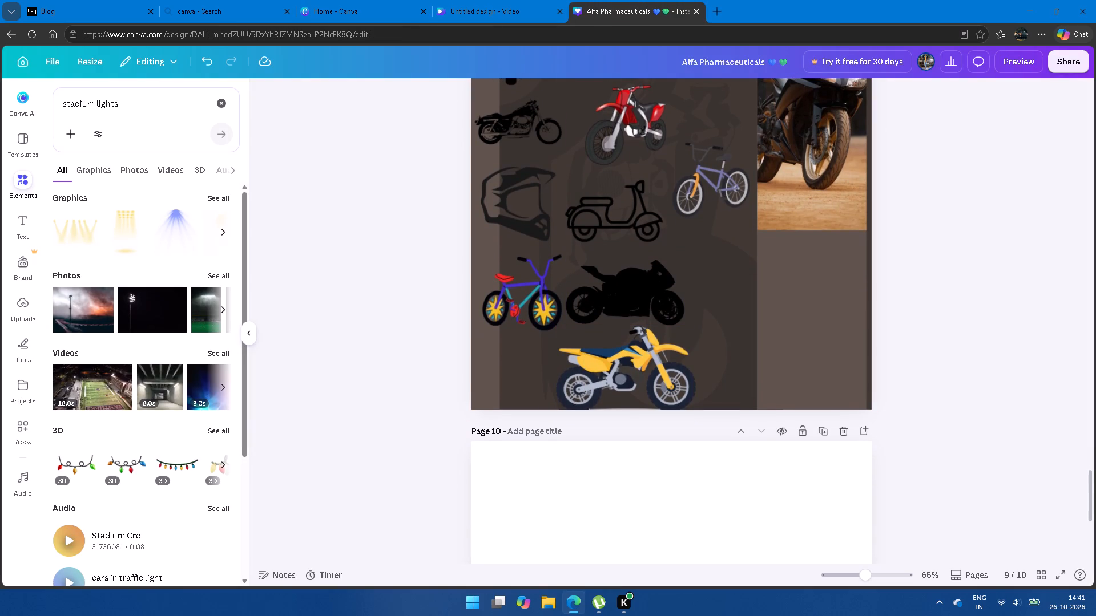
{"action": "double_click", "coordinate": [221, 104]}
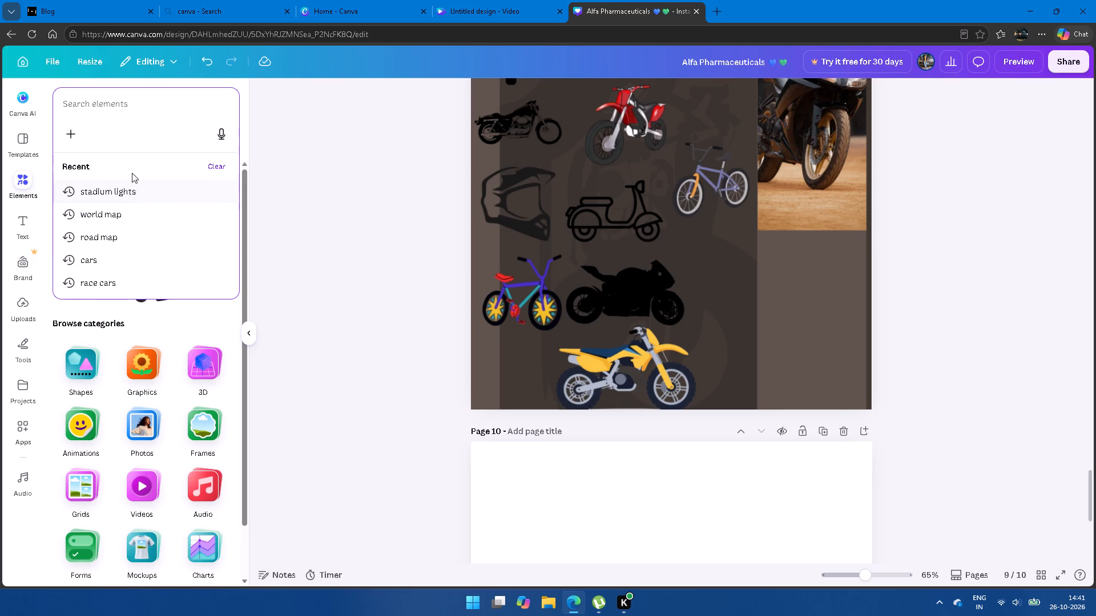
{"action": "left_click", "coordinate": [192, 319]}
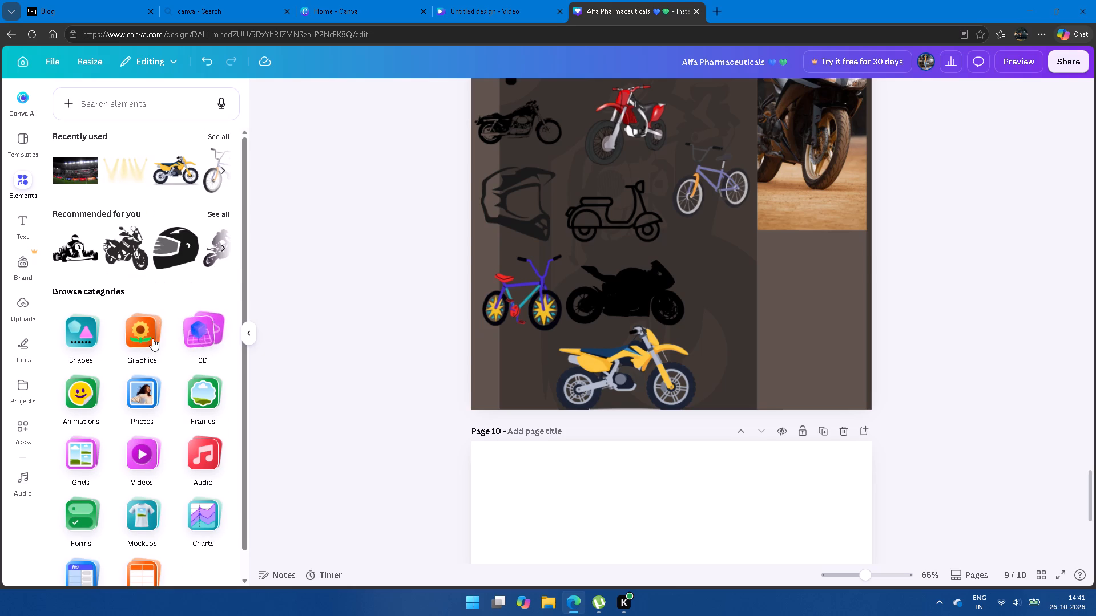
{"action": "left_click", "coordinate": [220, 327]}
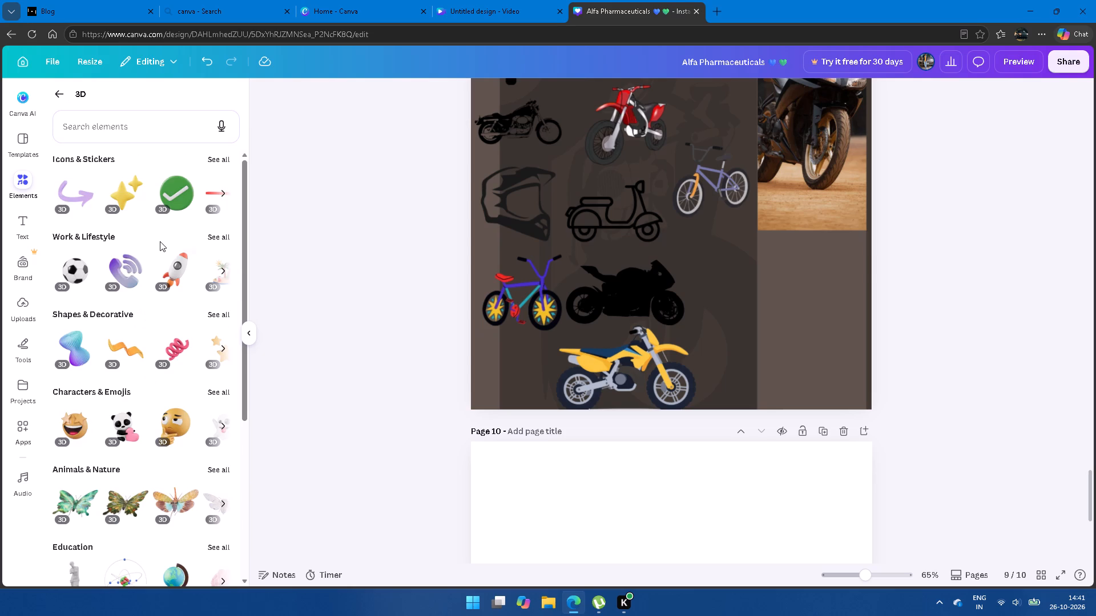
{"action": "left_click", "coordinate": [217, 156]}
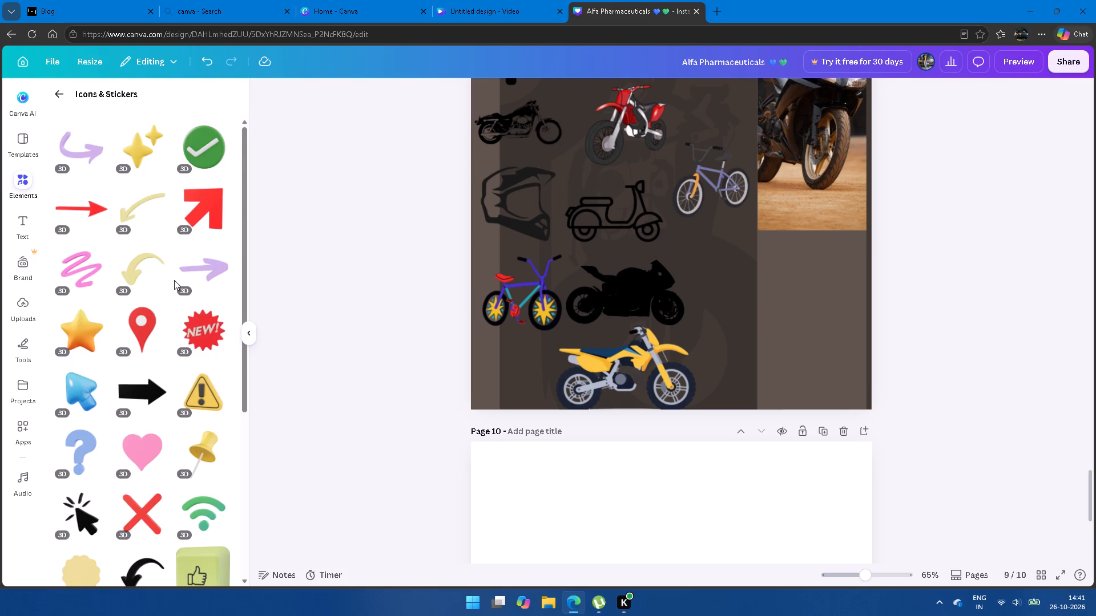
Add the green 3D Wi-Fi icon to page 9, shrink it and place it centred just below the motorcycle photo.
{"action": "scroll", "coordinate": [176, 280], "scroll_direction": "down", "scroll_amount": 3}
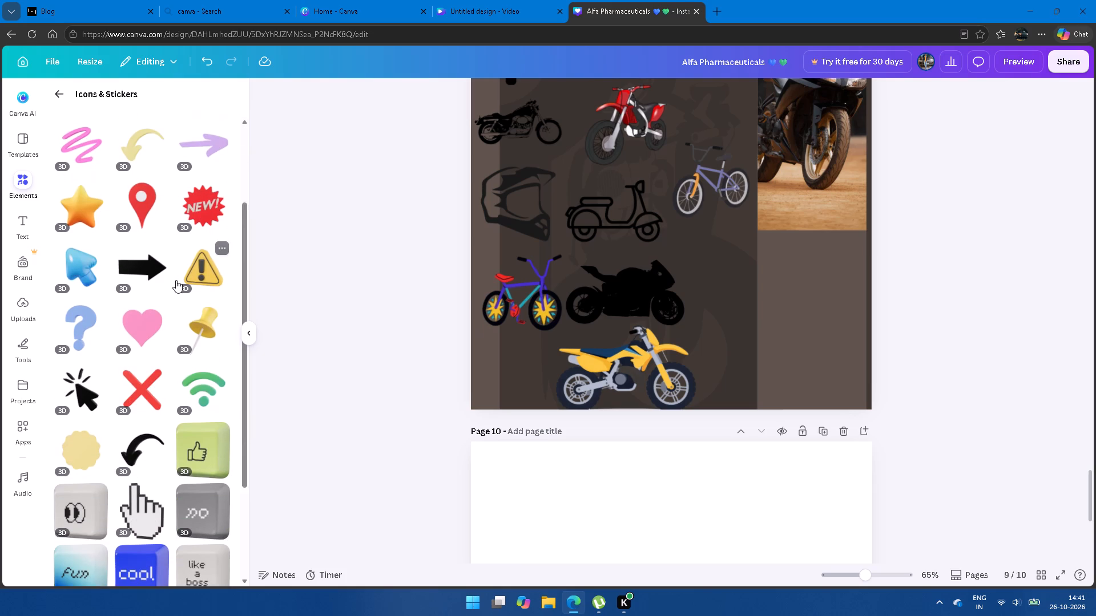
{"action": "scroll", "coordinate": [176, 280], "scroll_direction": "down", "scroll_amount": 1}
{"action": "left_click", "coordinate": [206, 381]}
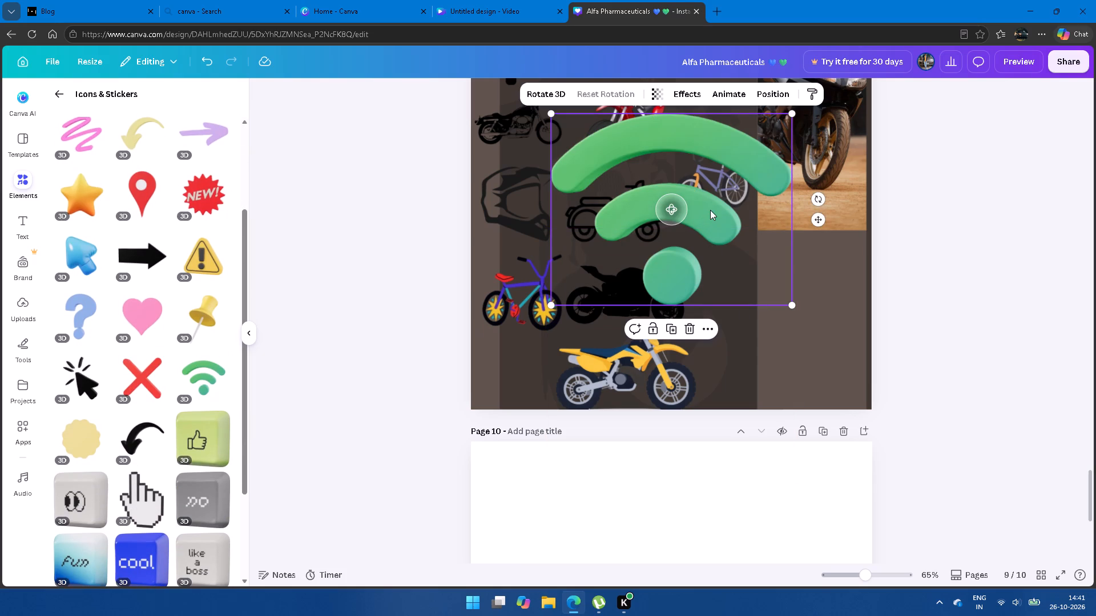
{"action": "left_click_drag", "start_coordinate": [710, 210], "coordinate": [819, 313]}
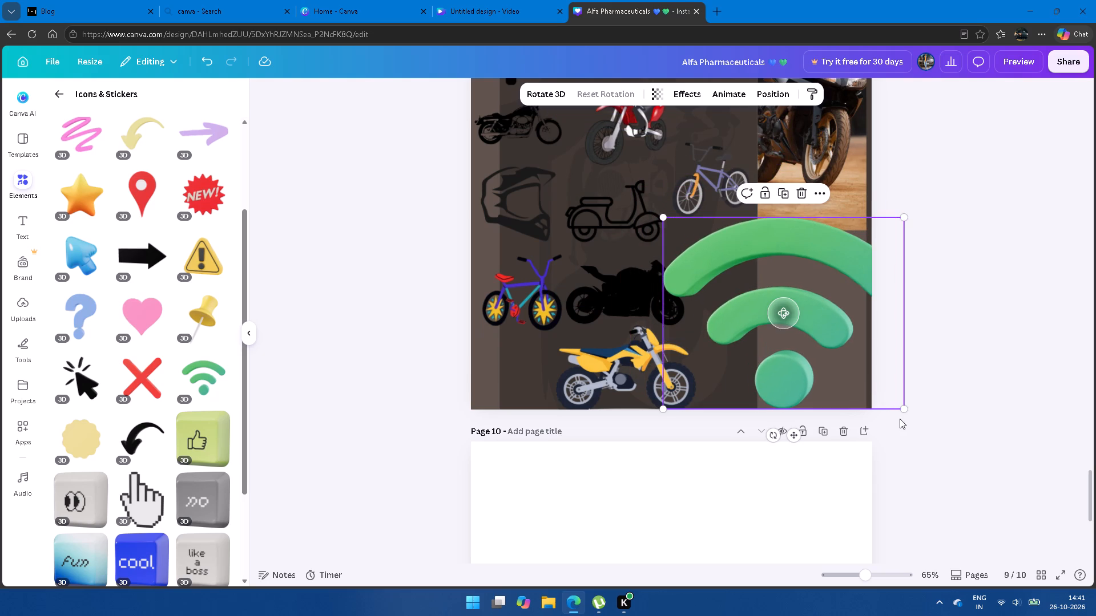
{"action": "left_click_drag", "start_coordinate": [907, 410], "coordinate": [779, 359]}
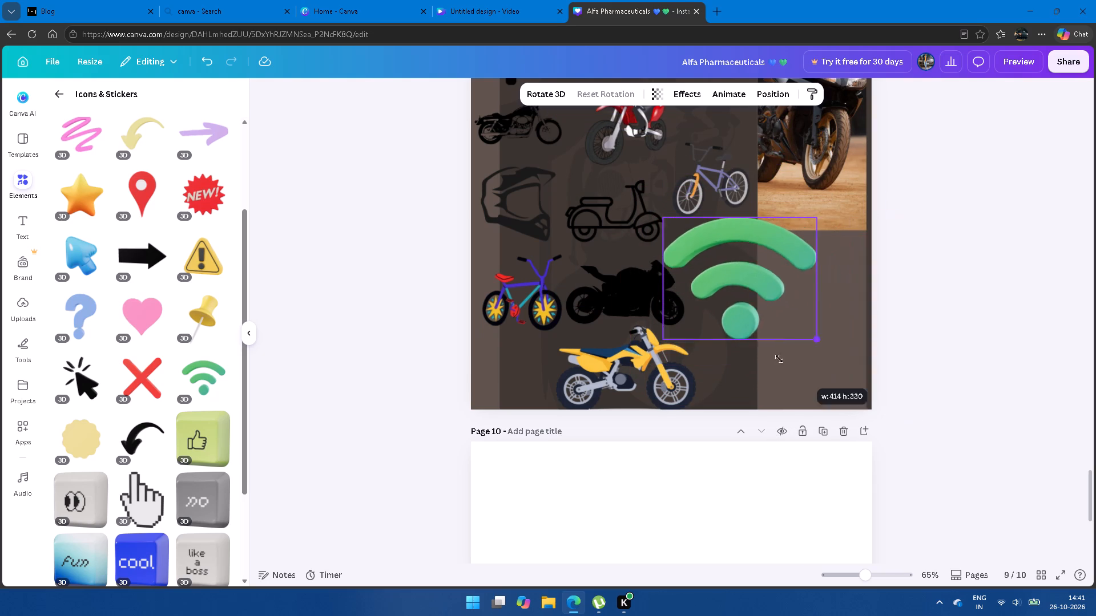
{"action": "left_click_drag", "start_coordinate": [779, 359], "coordinate": [753, 354]}
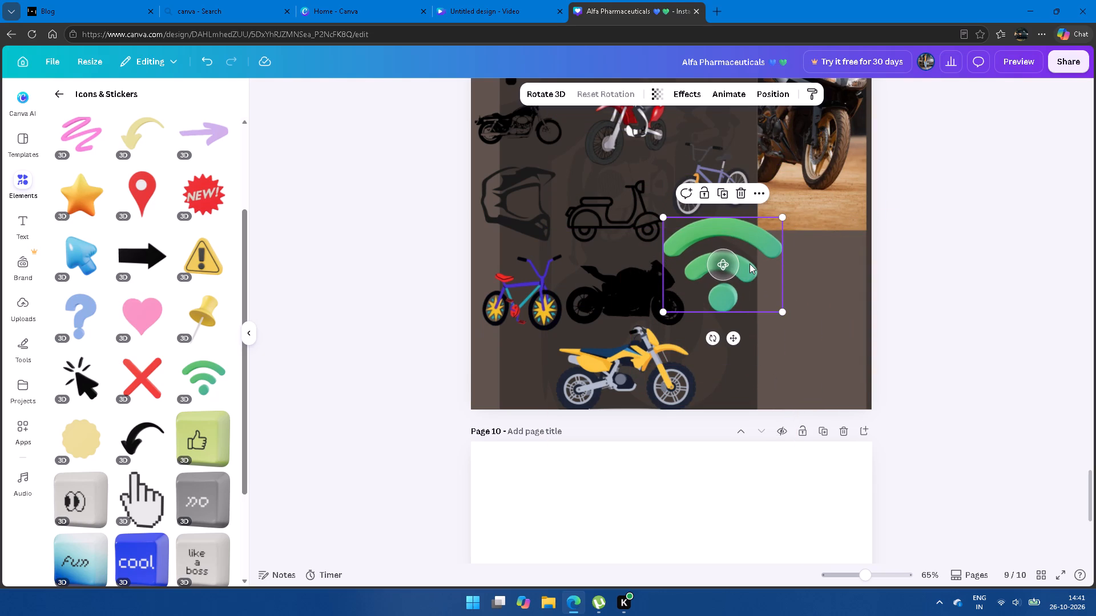
{"action": "left_click_drag", "start_coordinate": [750, 264], "coordinate": [841, 309]}
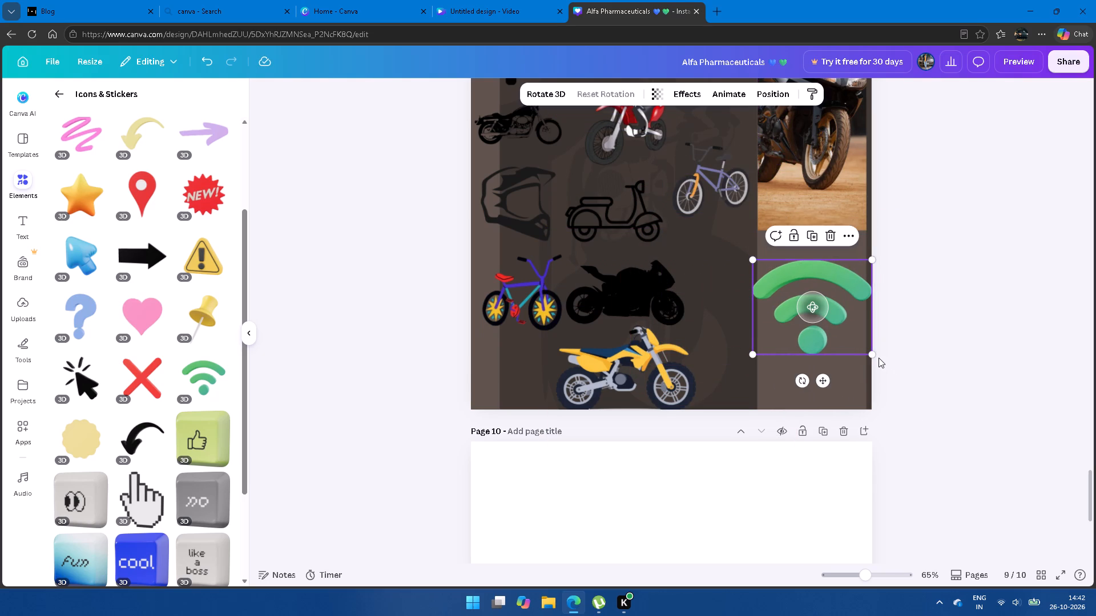
{"action": "left_click_drag", "start_coordinate": [874, 354], "coordinate": [827, 330]}
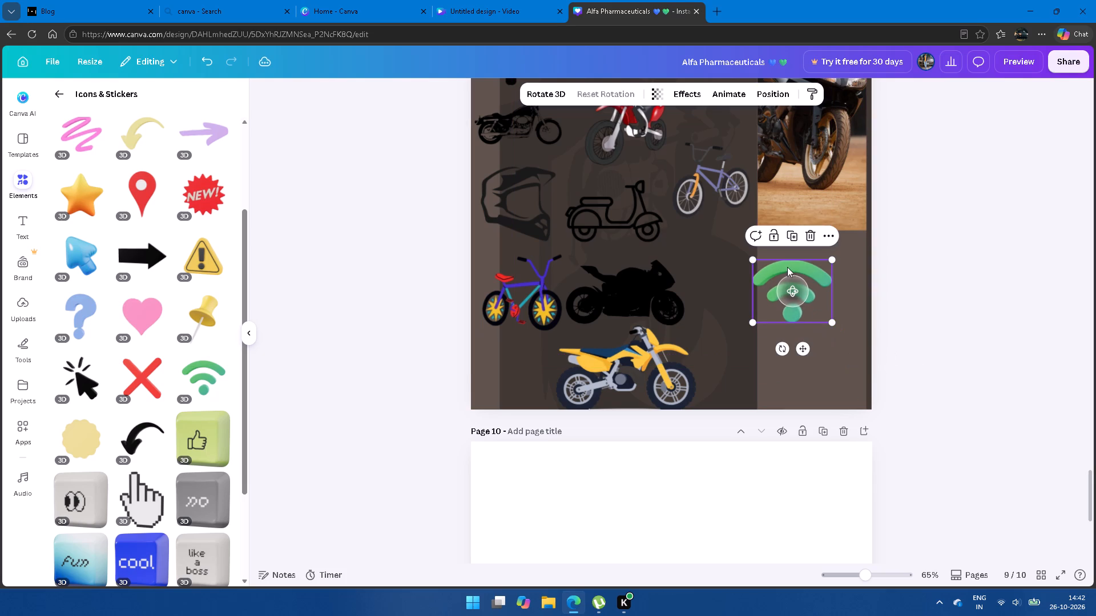
{"action": "left_click_drag", "start_coordinate": [805, 270], "coordinate": [823, 250]}
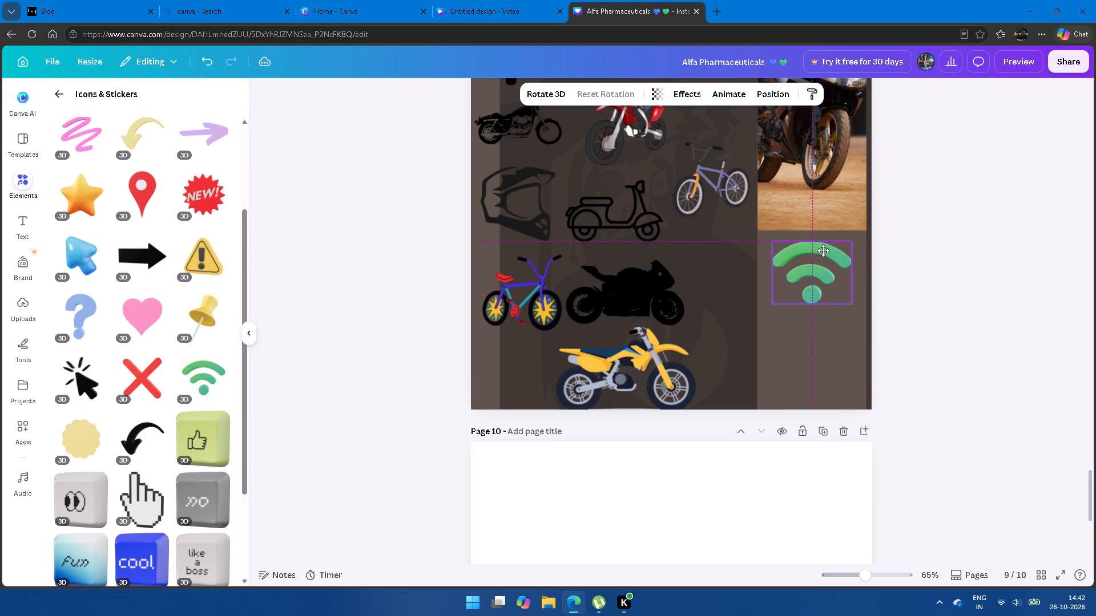
{"action": "left_click_drag", "start_coordinate": [823, 250], "coordinate": [822, 246]}
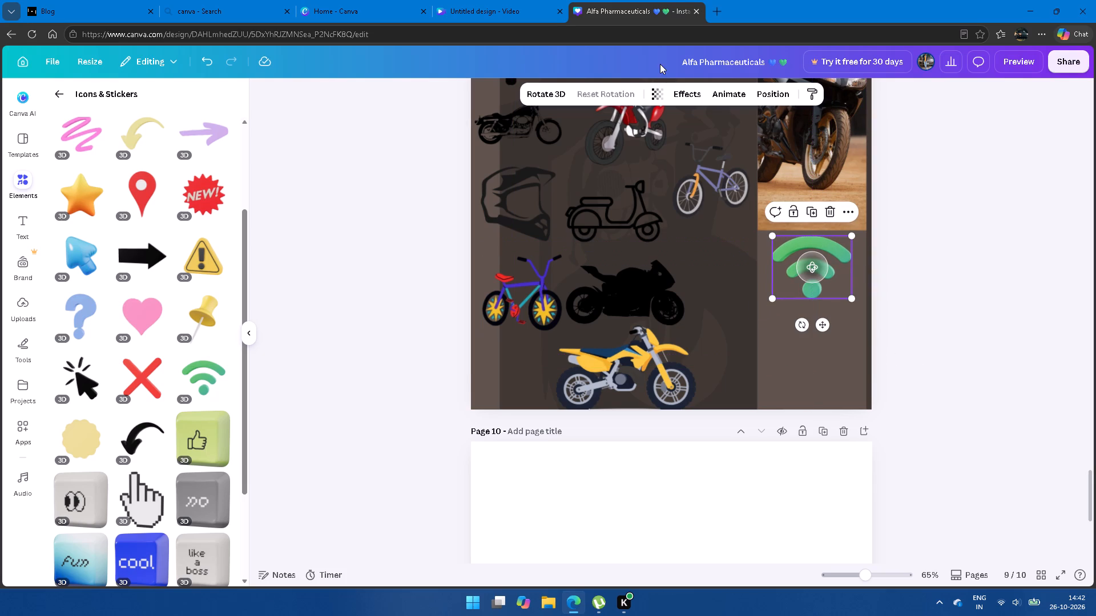
Add the yellow 3D warning sign to page 9 over the bikes and layer it behind the bike graphics but above the dark background shape.
{"action": "left_click", "coordinate": [200, 256]}
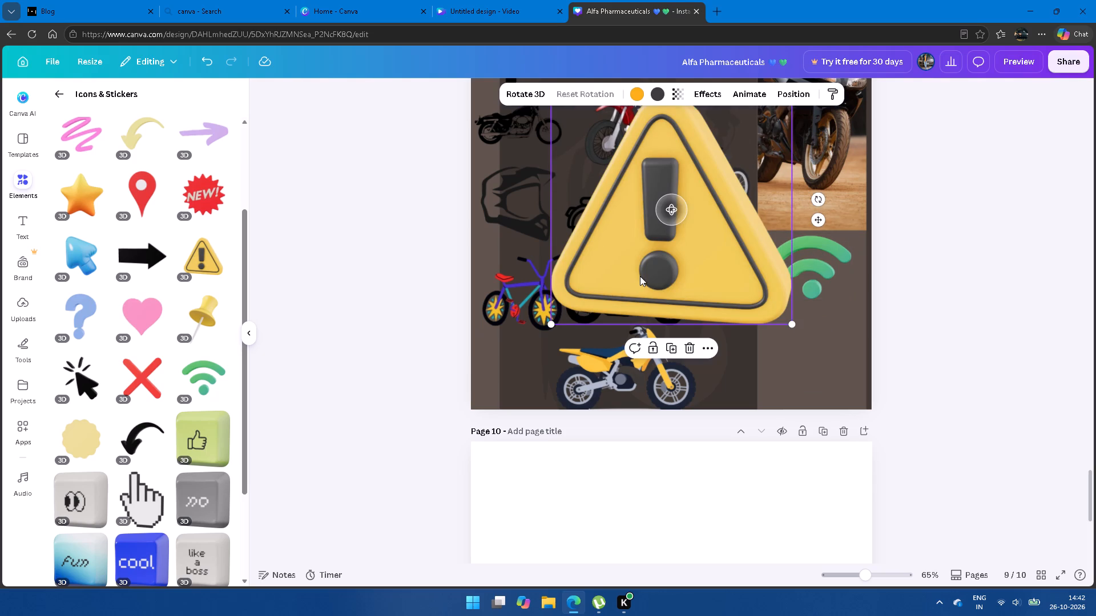
{"action": "left_click_drag", "start_coordinate": [691, 262], "coordinate": [652, 265]}
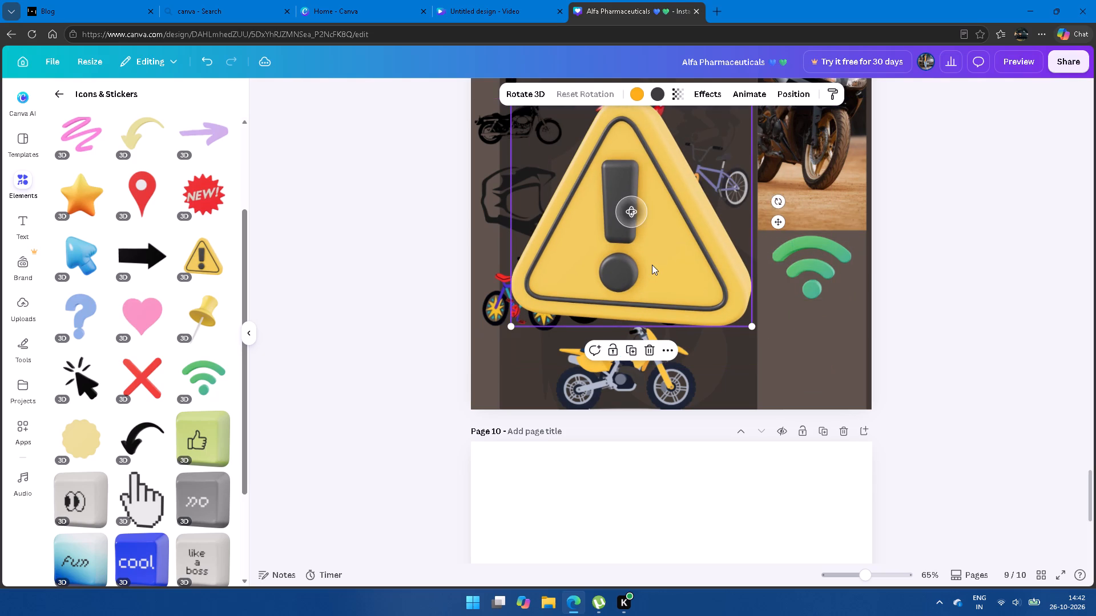
{"action": "right_click", "coordinate": [652, 265]}
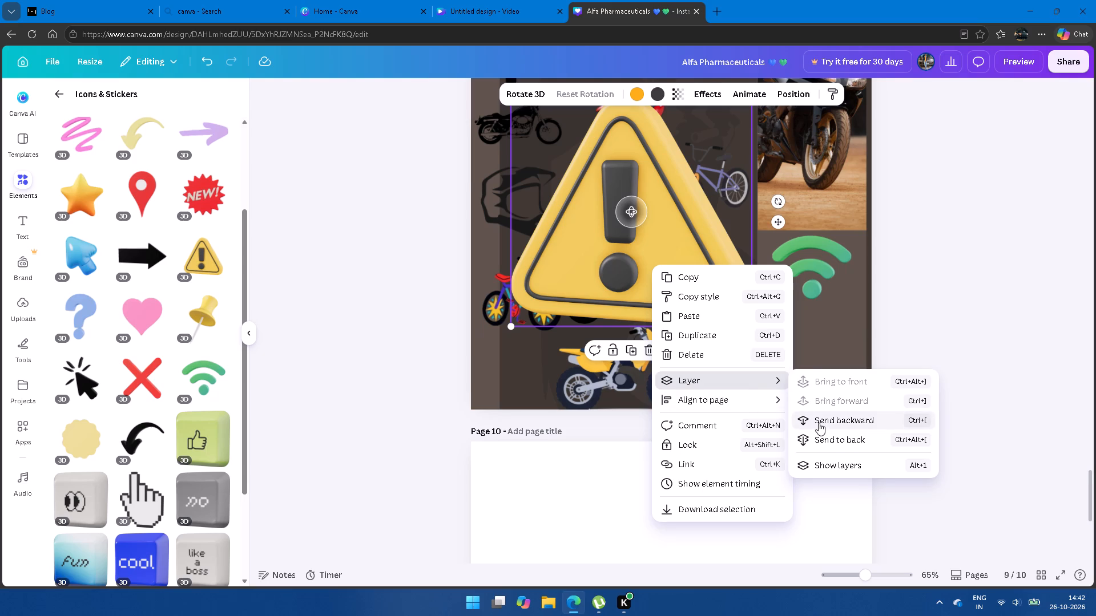
{"action": "left_click", "coordinate": [819, 423]}
{"action": "left_click", "coordinate": [819, 423]}
{"action": "left_click", "coordinate": [819, 423]}
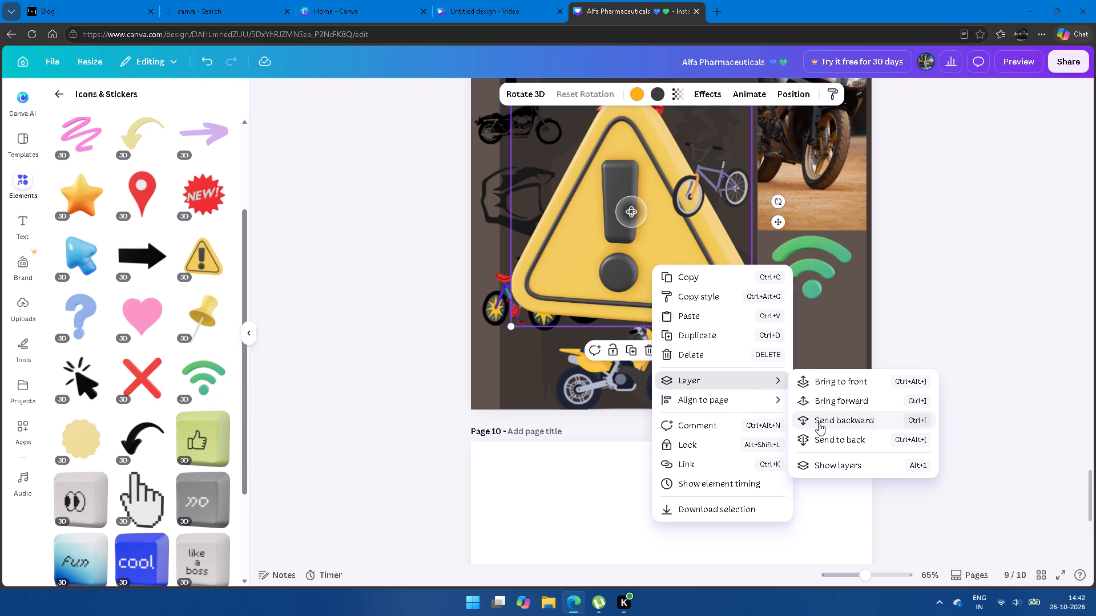
{"action": "left_click", "coordinate": [819, 423]}
{"action": "left_click", "coordinate": [819, 423]}
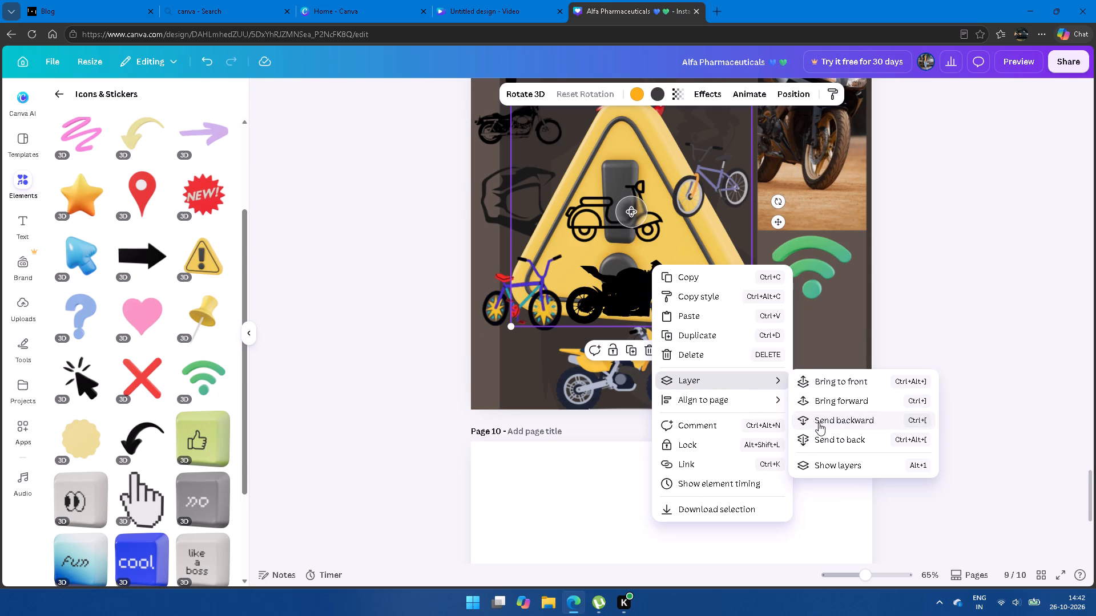
{"action": "left_click", "coordinate": [819, 423]}
{"action": "left_click", "coordinate": [819, 423]}
{"action": "left_click", "coordinate": [819, 423]}
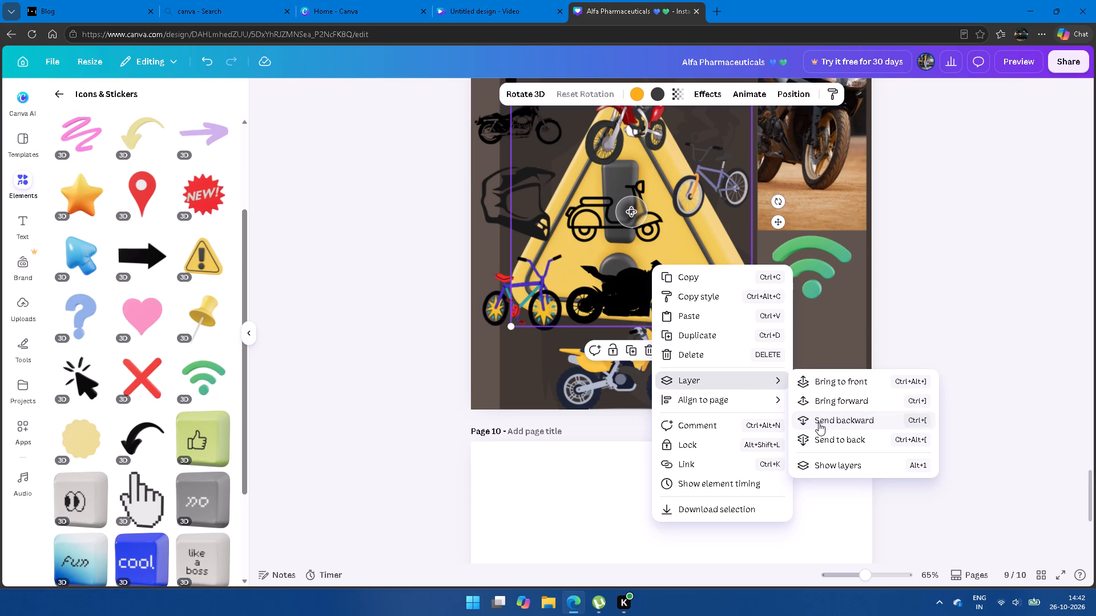
{"action": "left_click", "coordinate": [819, 423]}
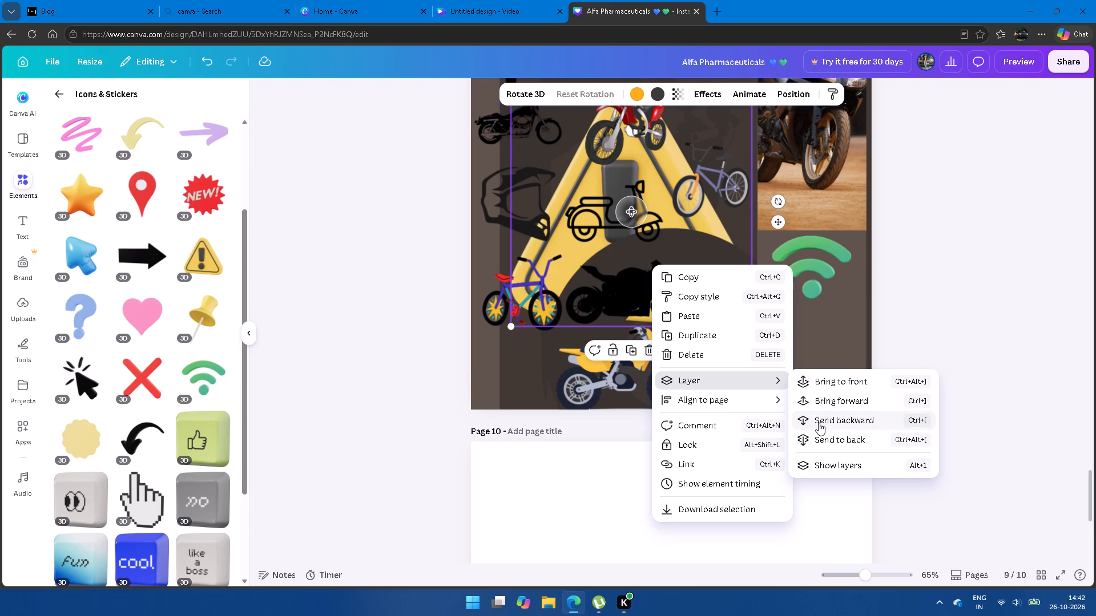
{"action": "left_click", "coordinate": [839, 393]}
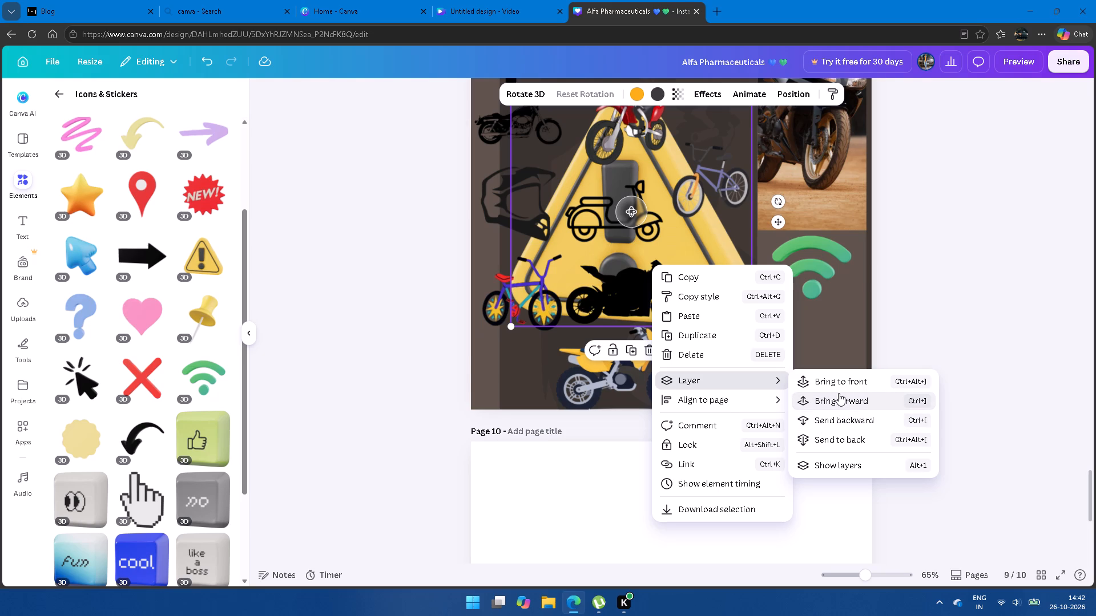
Lower the warning sign's transparency setting to a little under half so it fades into the background, and deselect it.
{"action": "left_click", "coordinate": [679, 96]}
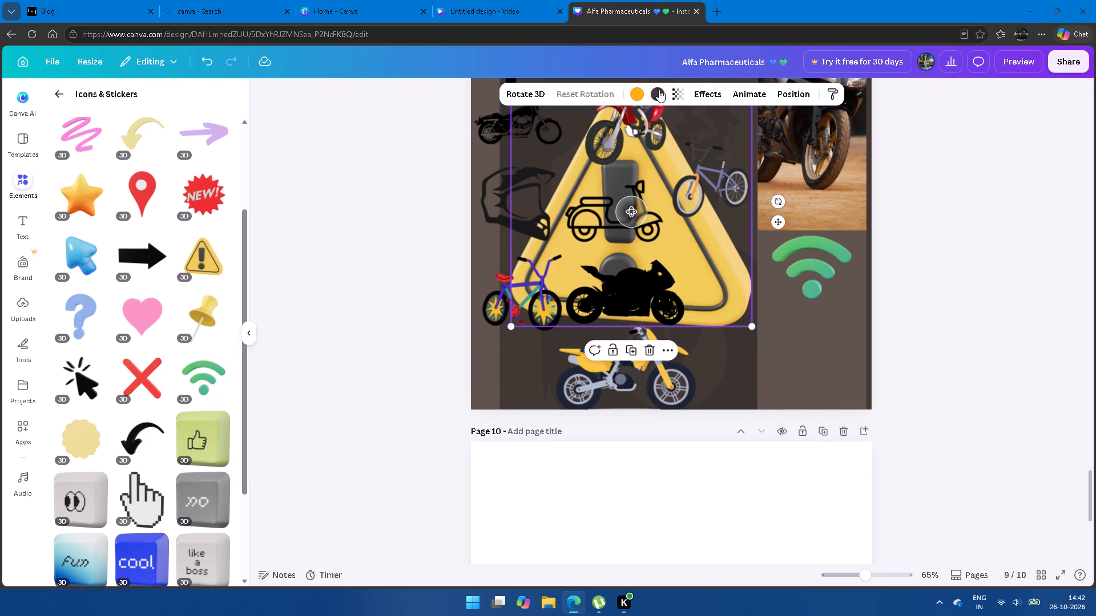
{"action": "left_click", "coordinate": [676, 94]}
{"action": "left_click_drag", "start_coordinate": [706, 148], "coordinate": [678, 154]}
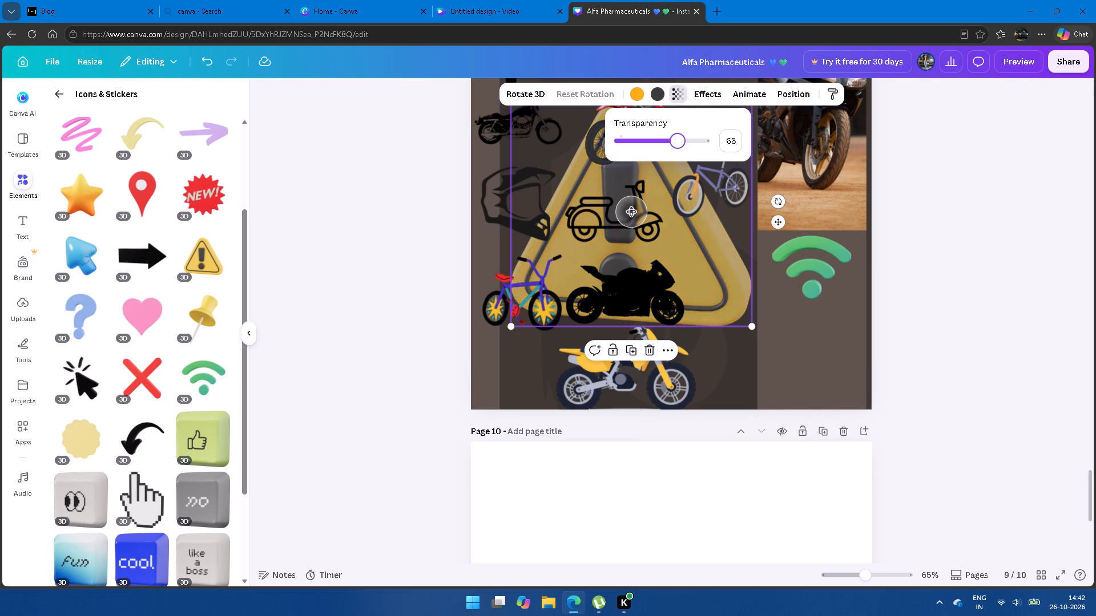
{"action": "left_click_drag", "start_coordinate": [678, 154], "coordinate": [662, 169]}
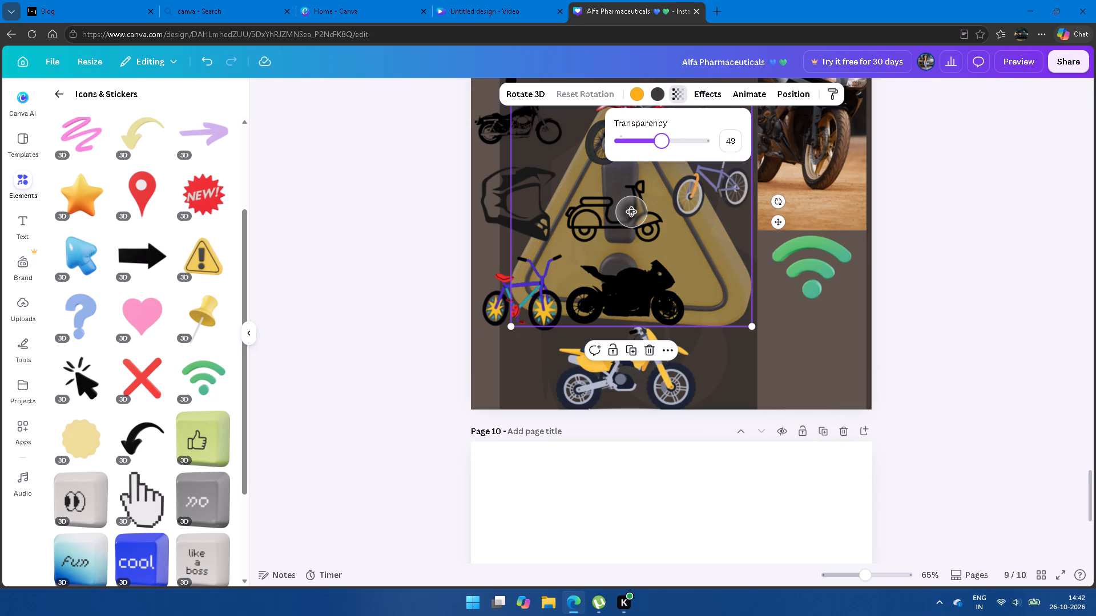
{"action": "left_click_drag", "start_coordinate": [662, 169], "coordinate": [654, 172]}
{"action": "left_click", "coordinate": [991, 339]}
{"action": "left_click", "coordinate": [991, 339]}
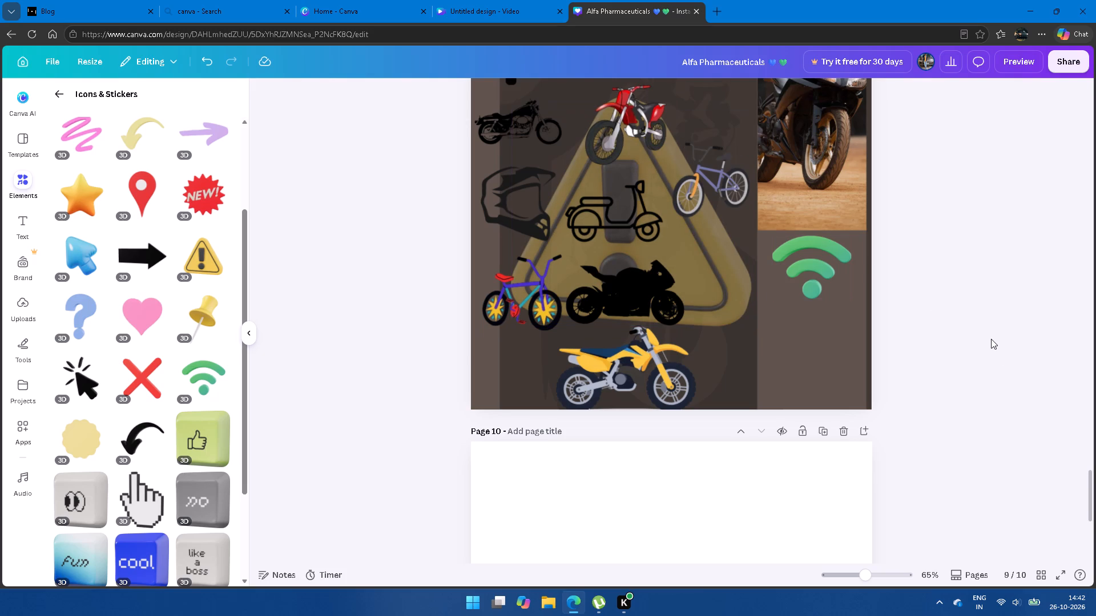
Review page 9 and look through the rest of the 3D Icons & Stickers collection for another element.
{"action": "scroll", "coordinate": [991, 339], "scroll_direction": "up", "scroll_amount": 2}
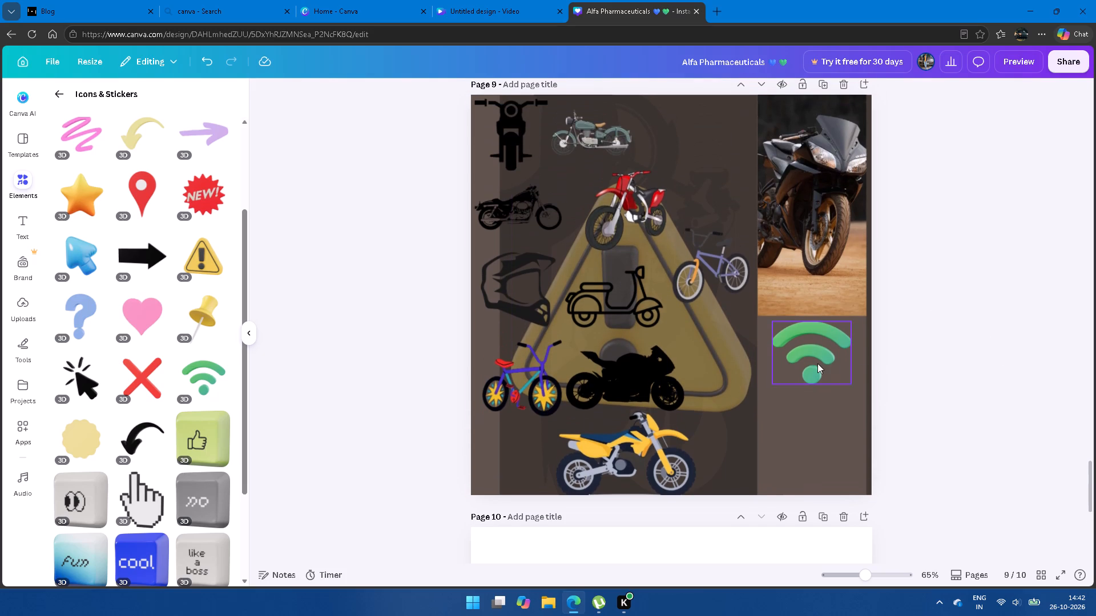
{"action": "left_click", "coordinate": [818, 361]}
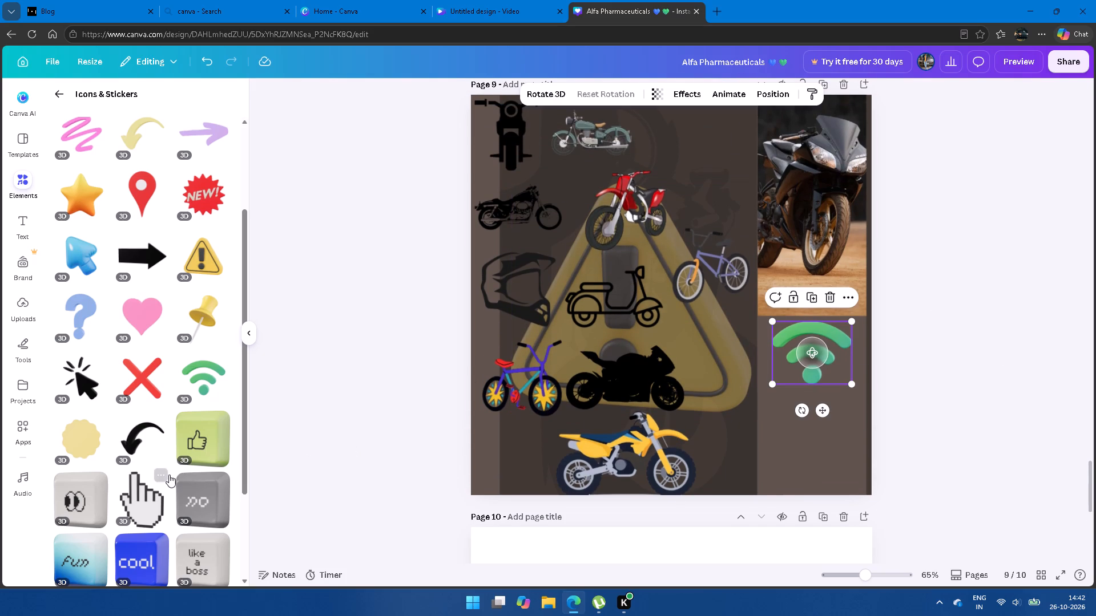
{"action": "scroll", "coordinate": [169, 475], "scroll_direction": "down", "scroll_amount": 6}
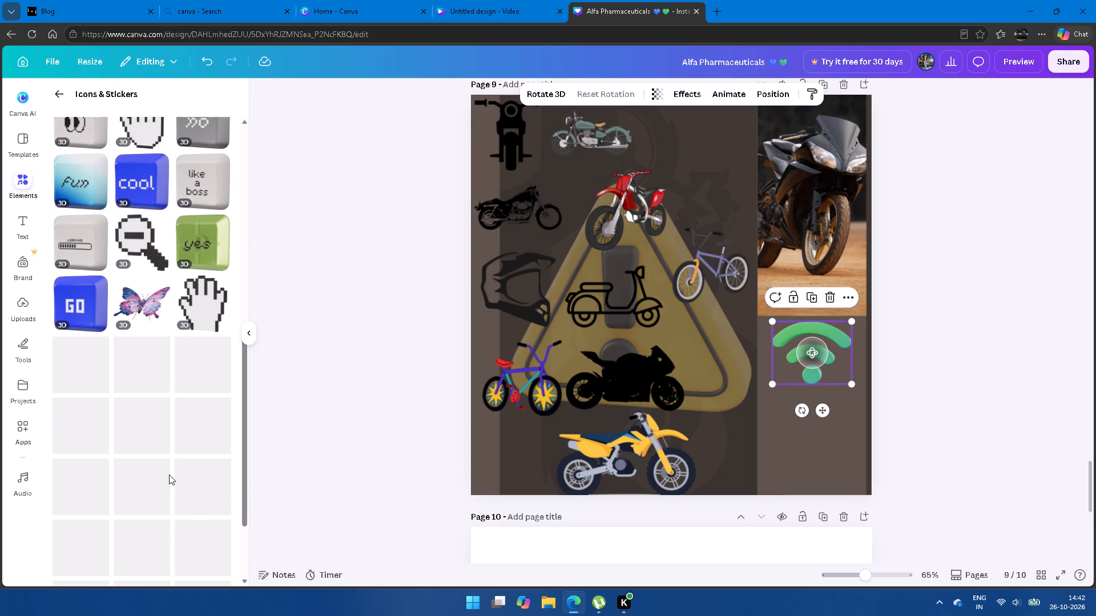
{"action": "scroll", "coordinate": [169, 475], "scroll_direction": "down", "scroll_amount": 2}
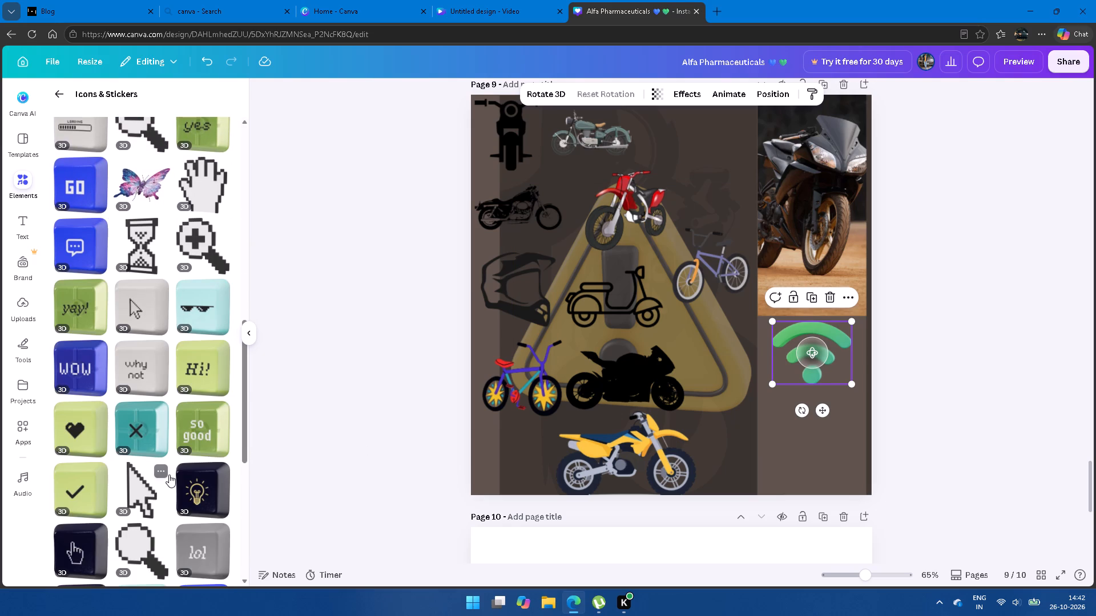
{"action": "scroll", "coordinate": [169, 475], "scroll_direction": "down", "scroll_amount": 6}
{"action": "scroll", "coordinate": [169, 475], "scroll_direction": "up", "scroll_amount": 6}
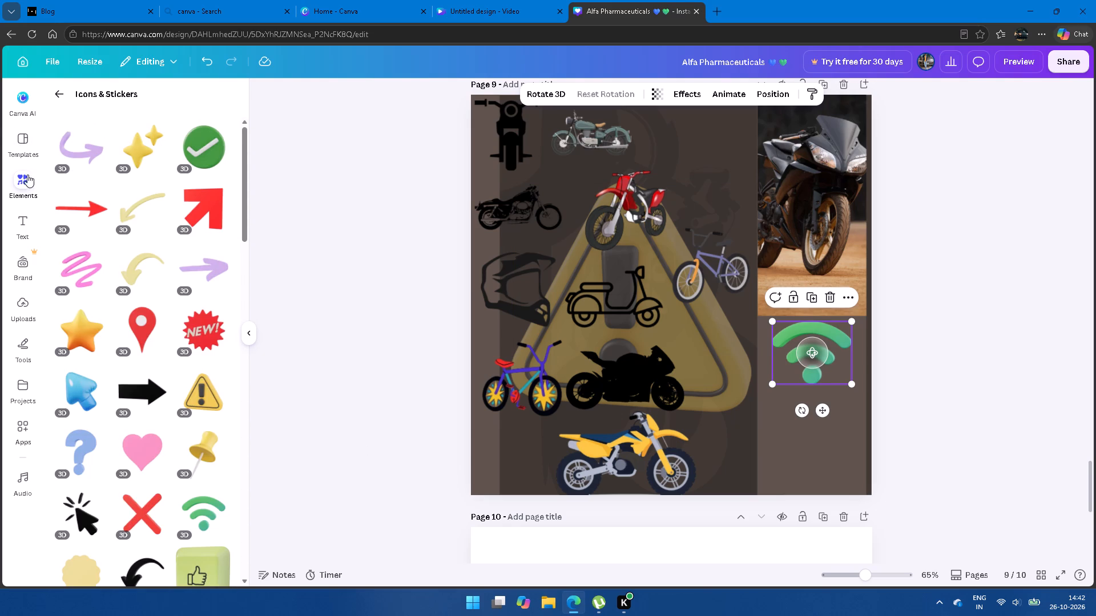
Leave the 3D collection and look through the Graphics category's icons and themed collections for another element.
{"action": "left_click", "coordinate": [57, 91]}
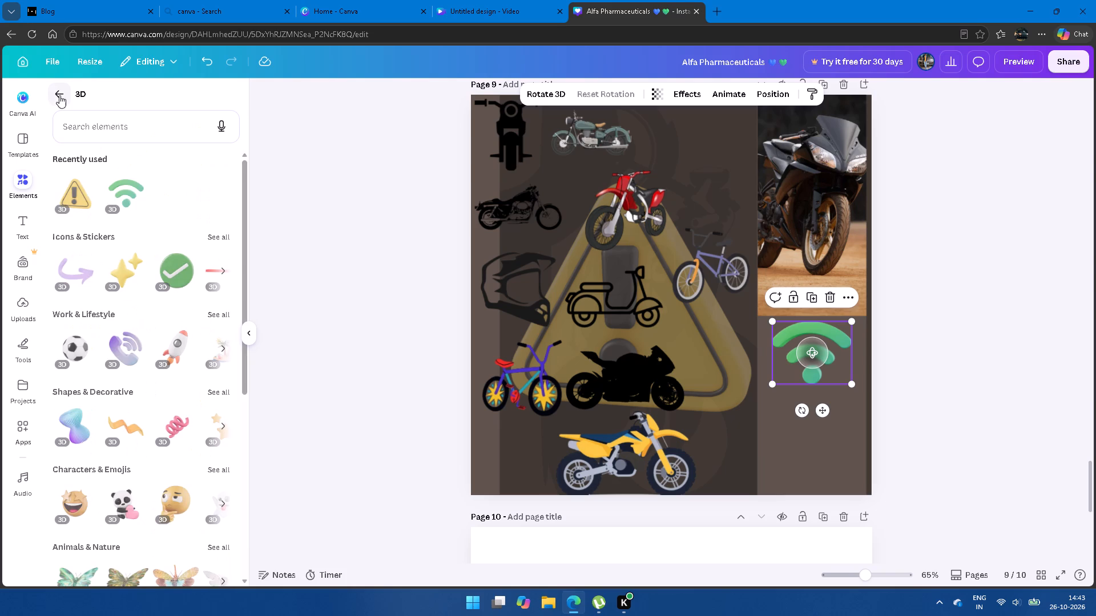
{"action": "left_click", "coordinate": [57, 99]}
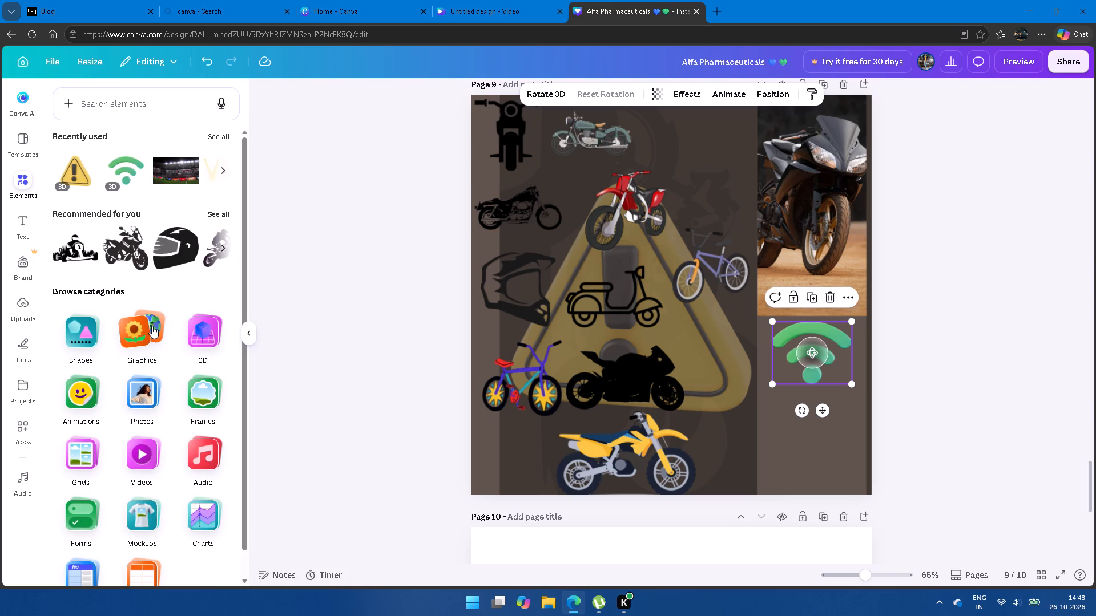
{"action": "left_click", "coordinate": [152, 326]}
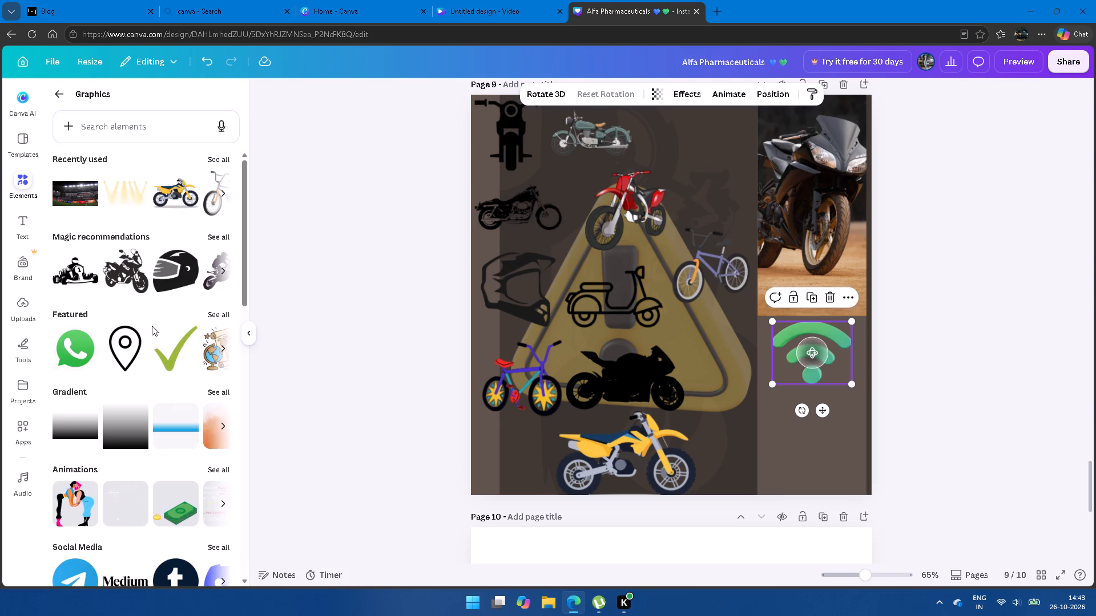
{"action": "scroll", "coordinate": [152, 326], "scroll_direction": "down", "scroll_amount": 4}
{"action": "scroll", "coordinate": [152, 326], "scroll_direction": "up", "scroll_amount": 2}
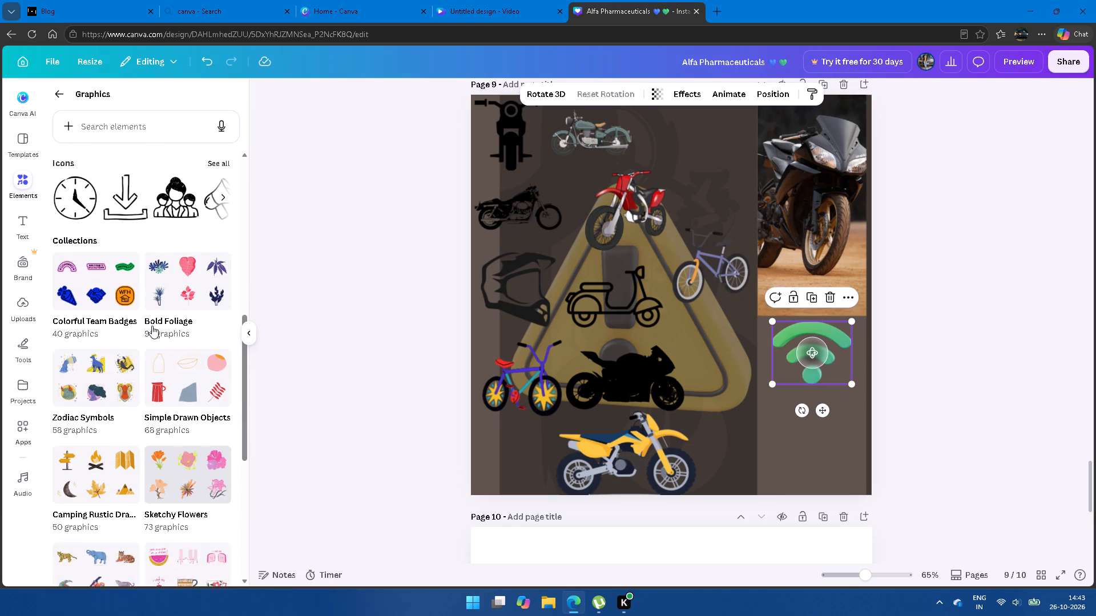
{"action": "scroll", "coordinate": [152, 326], "scroll_direction": "up", "scroll_amount": 1}
{"action": "scroll", "coordinate": [171, 239], "scroll_direction": "left", "scroll_amount": 2}
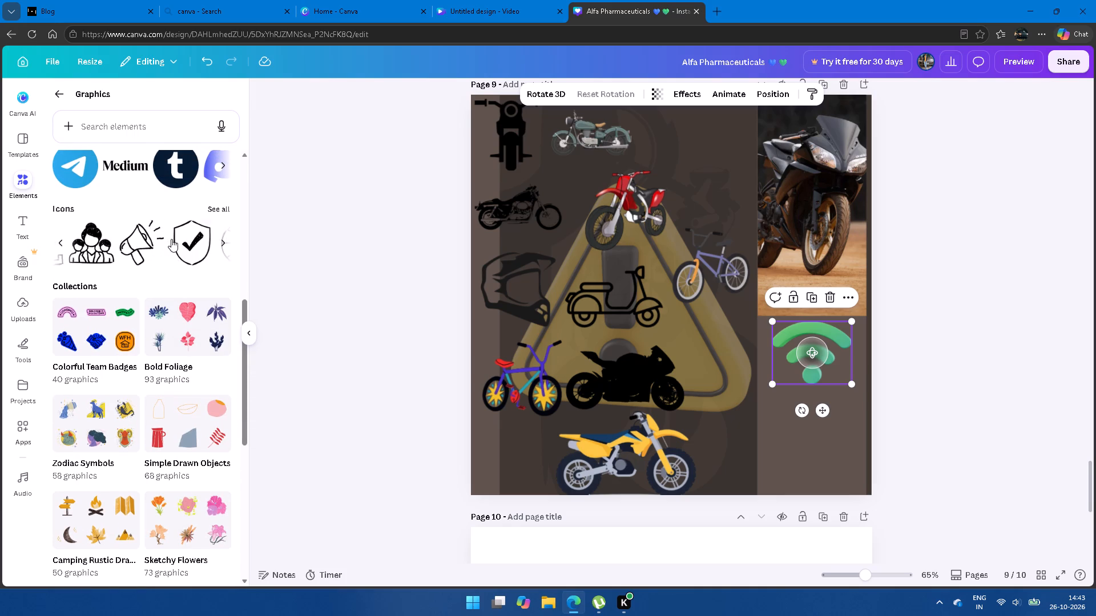
{"action": "scroll", "coordinate": [171, 239], "scroll_direction": "left", "scroll_amount": 2}
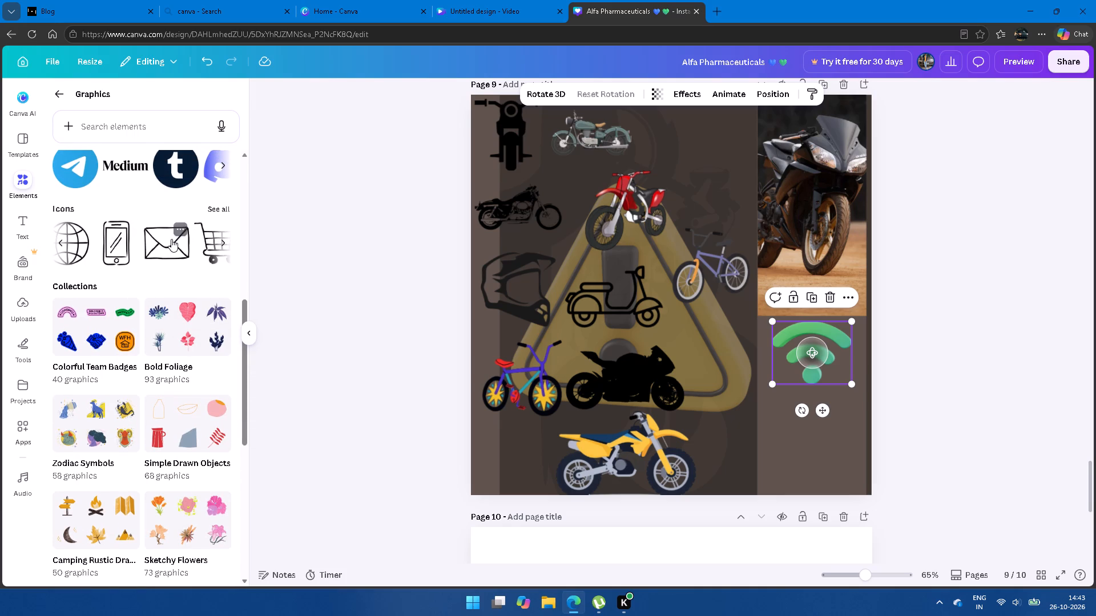
{"action": "scroll", "coordinate": [171, 239], "scroll_direction": "left", "scroll_amount": 2}
{"action": "scroll", "coordinate": [171, 239], "scroll_direction": "up", "scroll_amount": 1}
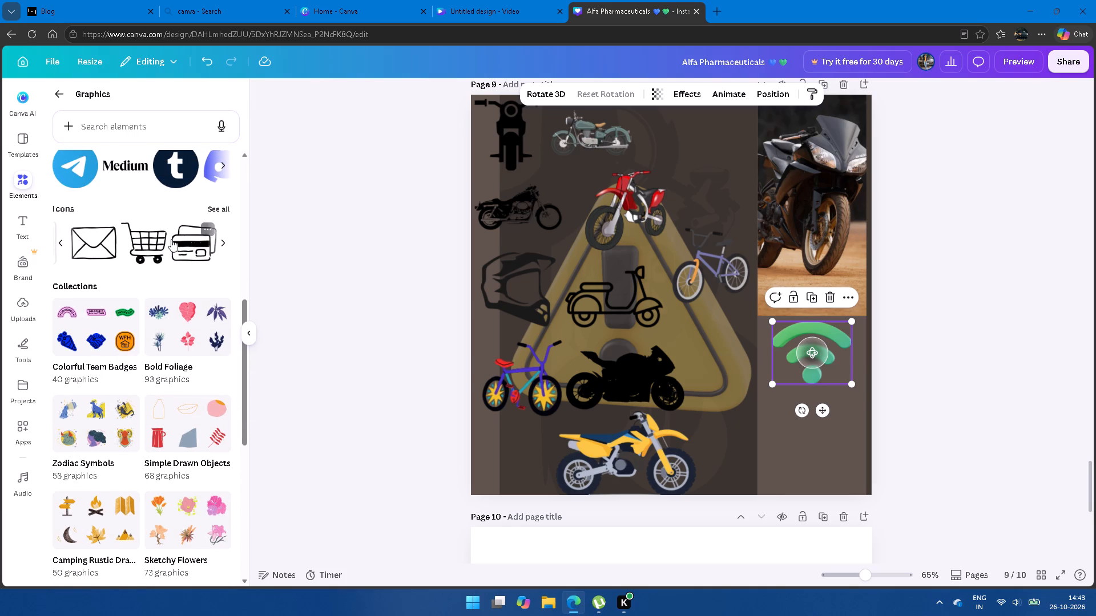
{"action": "scroll", "coordinate": [144, 382], "scroll_direction": "down", "scroll_amount": 8}
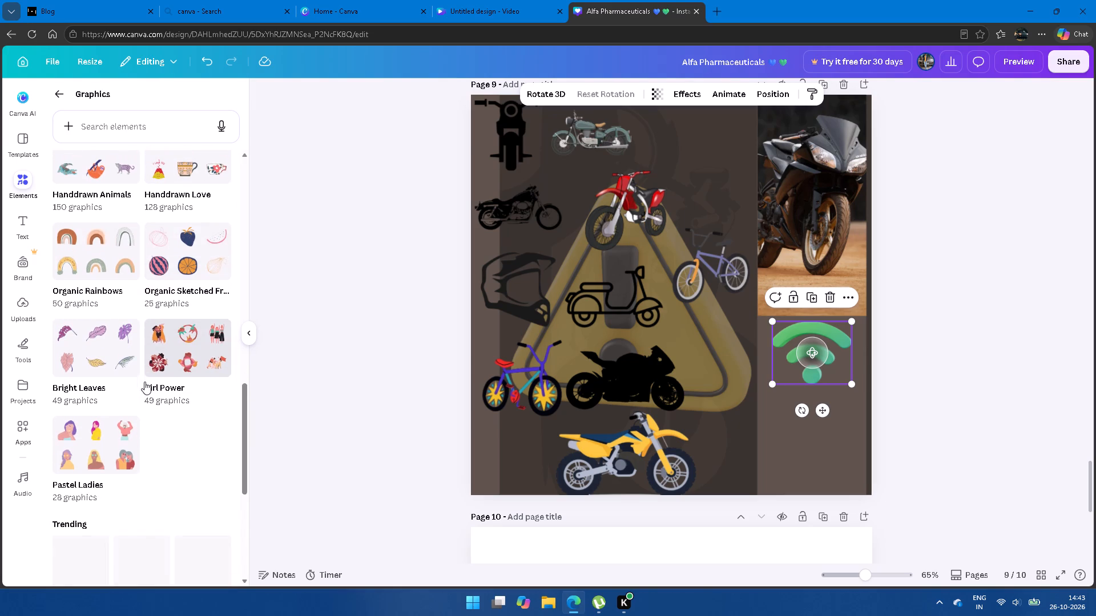
Search the graphics for "motul", add the black hexagonal molecule graphic to page 9 and place it in the lower-right corner, overlapping the Wi-Fi icon's base.
{"action": "left_click", "coordinate": [122, 132]}
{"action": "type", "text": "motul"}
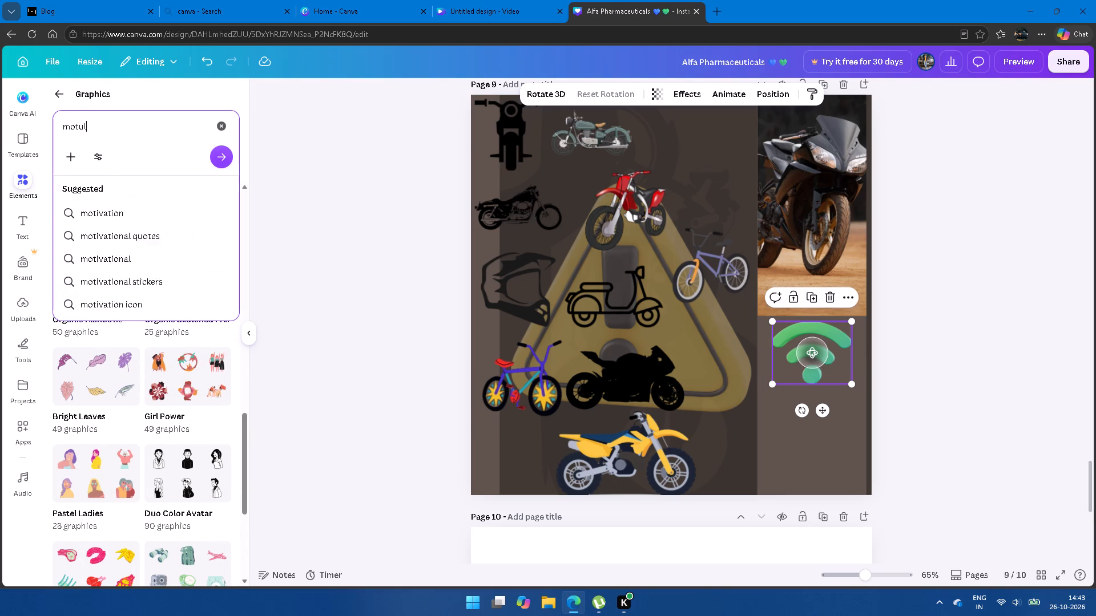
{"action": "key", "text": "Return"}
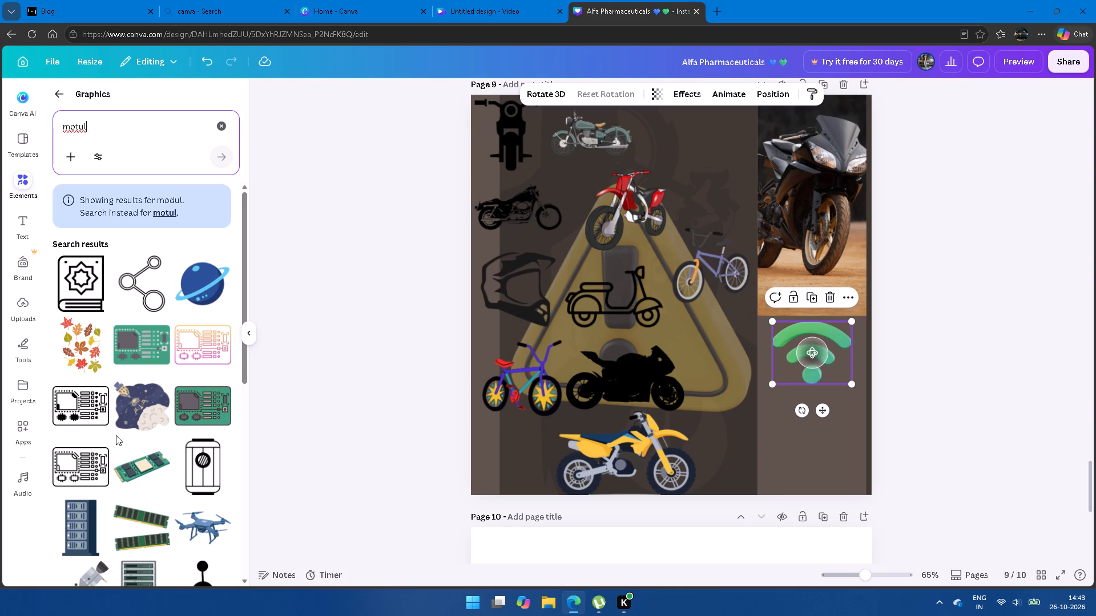
{"action": "scroll", "coordinate": [116, 435], "scroll_direction": "down", "scroll_amount": 5}
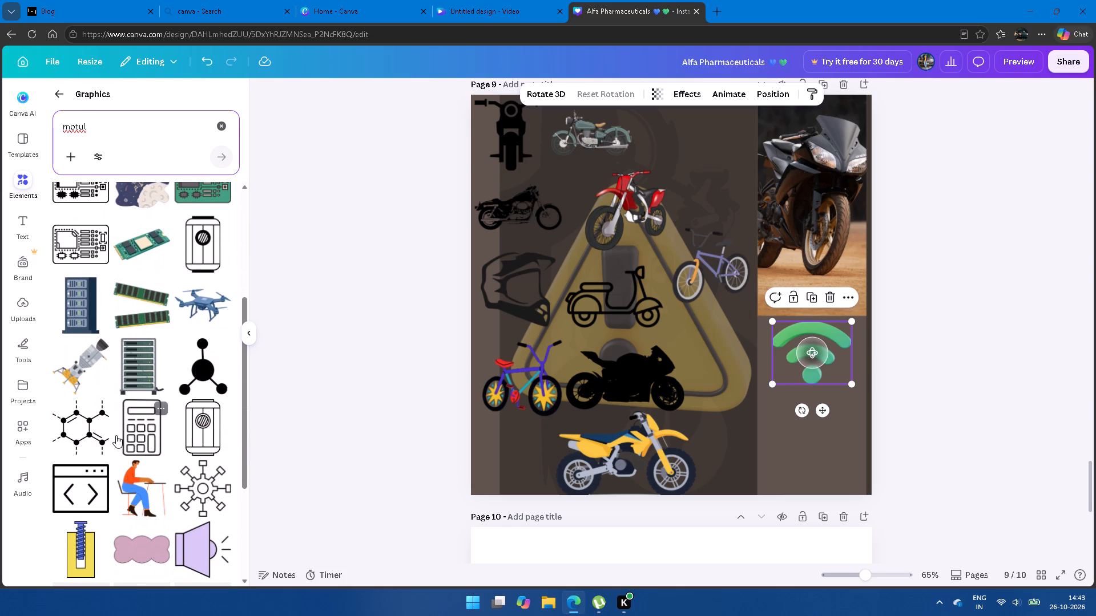
{"action": "scroll", "coordinate": [116, 435], "scroll_direction": "down", "scroll_amount": 1}
{"action": "scroll", "coordinate": [116, 435], "scroll_direction": "up", "scroll_amount": 2}
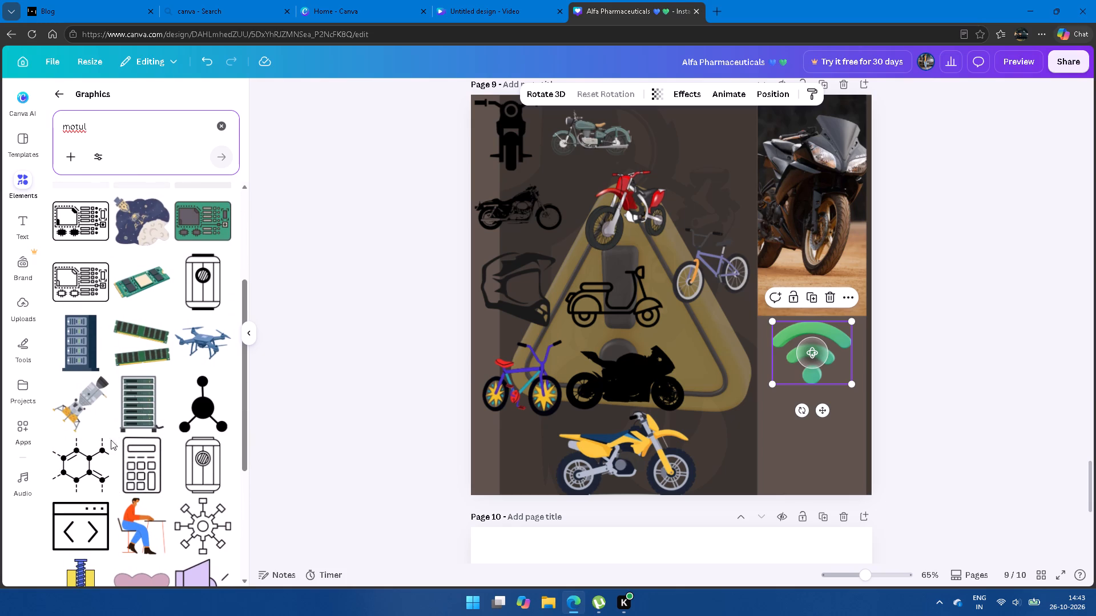
{"action": "left_click", "coordinate": [80, 469]}
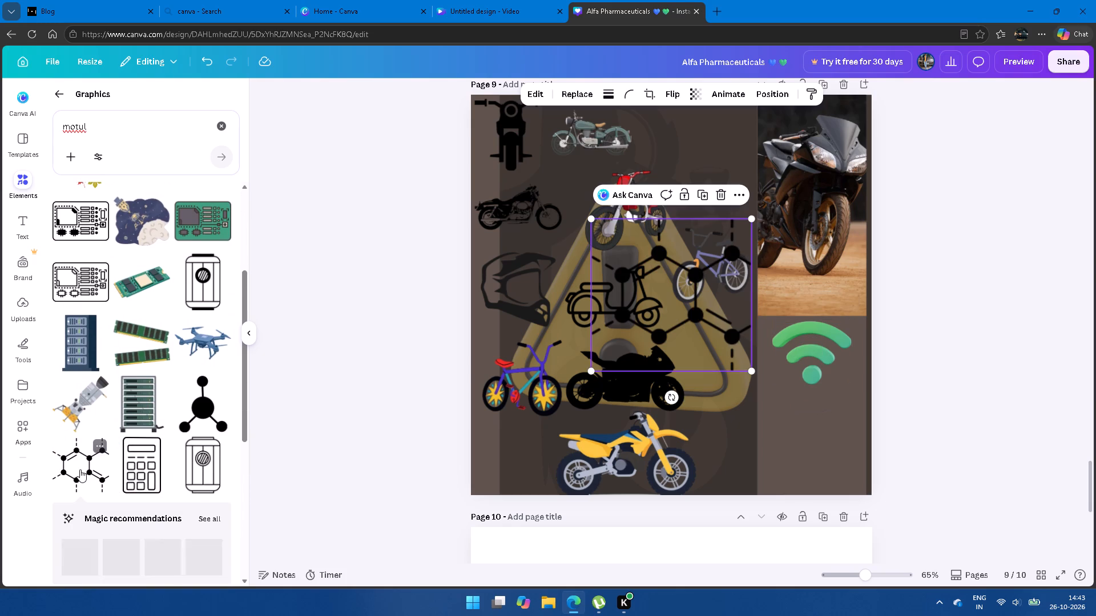
{"action": "left_click_drag", "start_coordinate": [685, 282], "coordinate": [764, 346]}
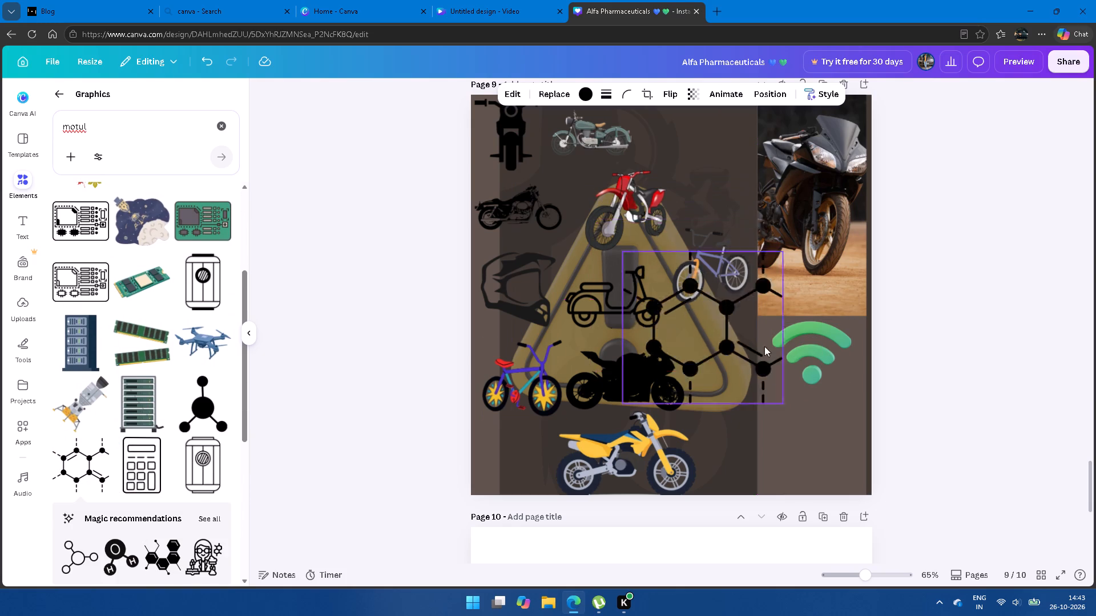
{"action": "left_click_drag", "start_coordinate": [764, 346], "coordinate": [797, 416]}
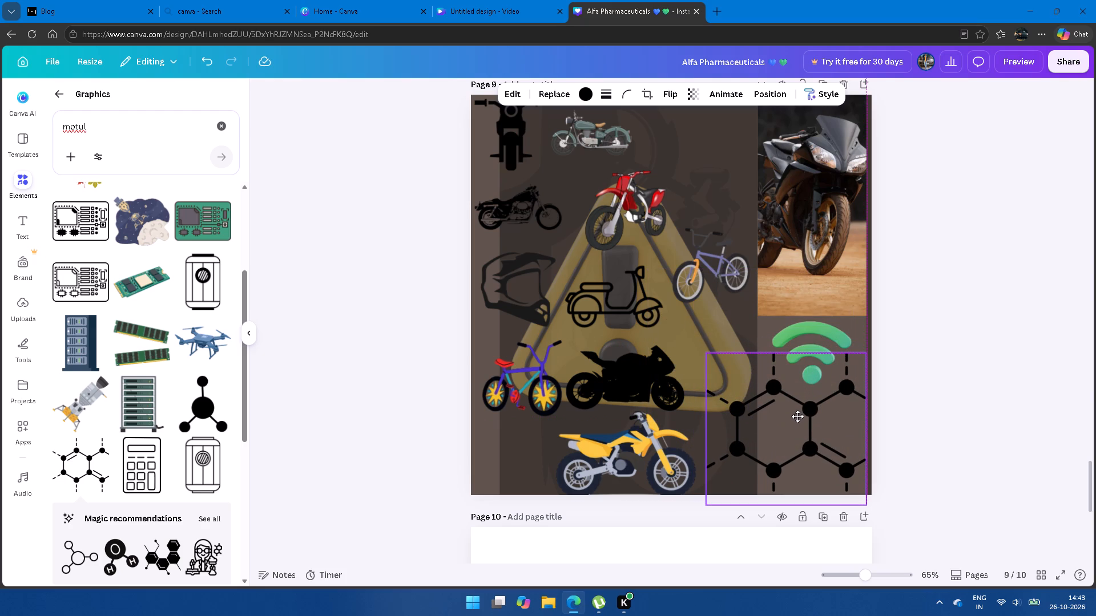
{"action": "left_click_drag", "start_coordinate": [797, 416], "coordinate": [797, 419]}
{"action": "left_click", "coordinate": [984, 435]}
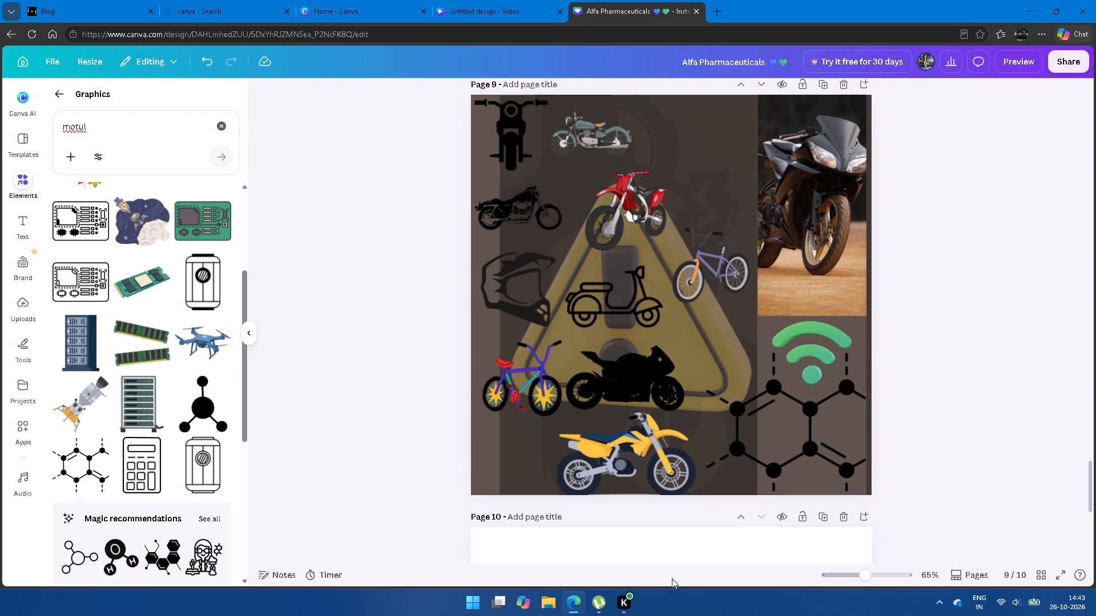
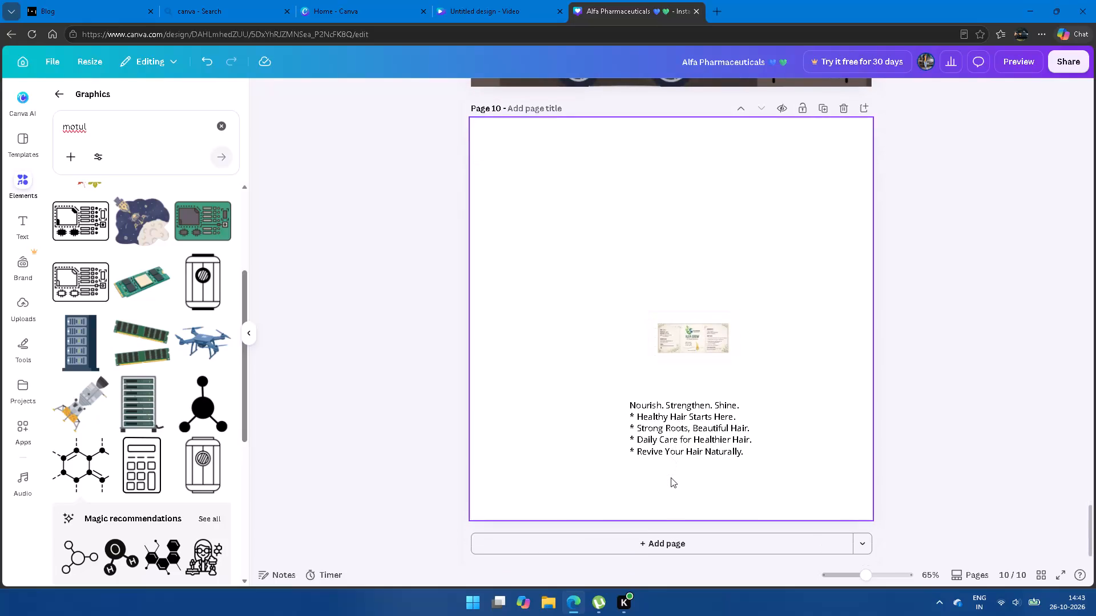
Add a new page directly after page 9, the motorcycle collage.
{"action": "scroll", "coordinate": [671, 477], "scroll_direction": "down", "scroll_amount": 1}
{"action": "scroll", "coordinate": [671, 477], "scroll_direction": "up", "scroll_amount": 5}
{"action": "scroll", "coordinate": [671, 477], "scroll_direction": "down", "scroll_amount": 1}
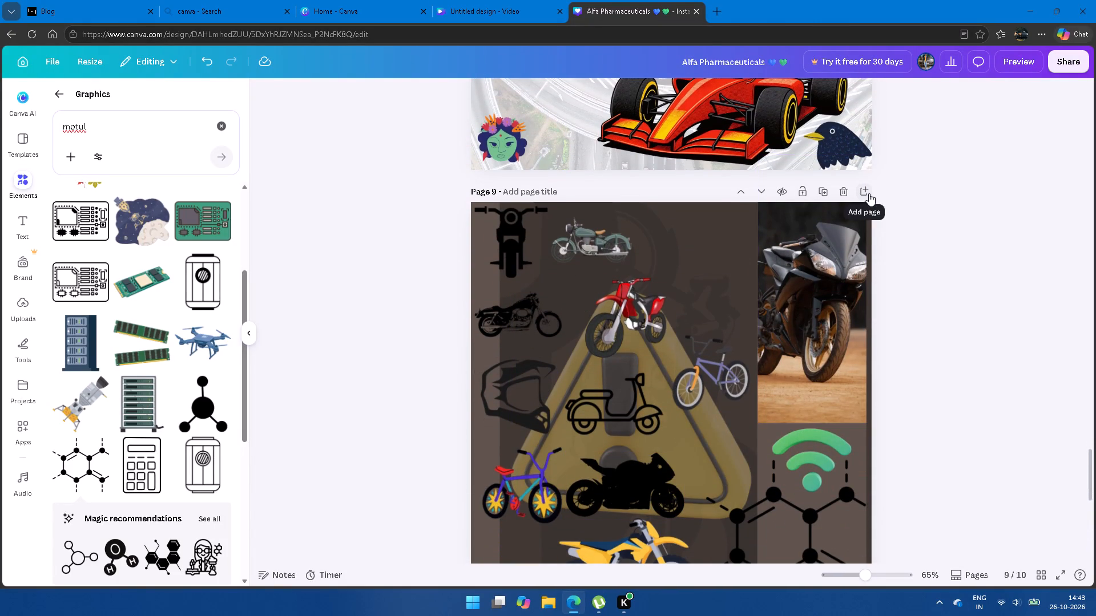
{"action": "left_click", "coordinate": [869, 193]}
Insert the black hexagonal molecule structure graphic with dashed bonds onto the new dark brown page 10.
{"action": "scroll", "coordinate": [711, 410], "scroll_direction": "down", "scroll_amount": 2}
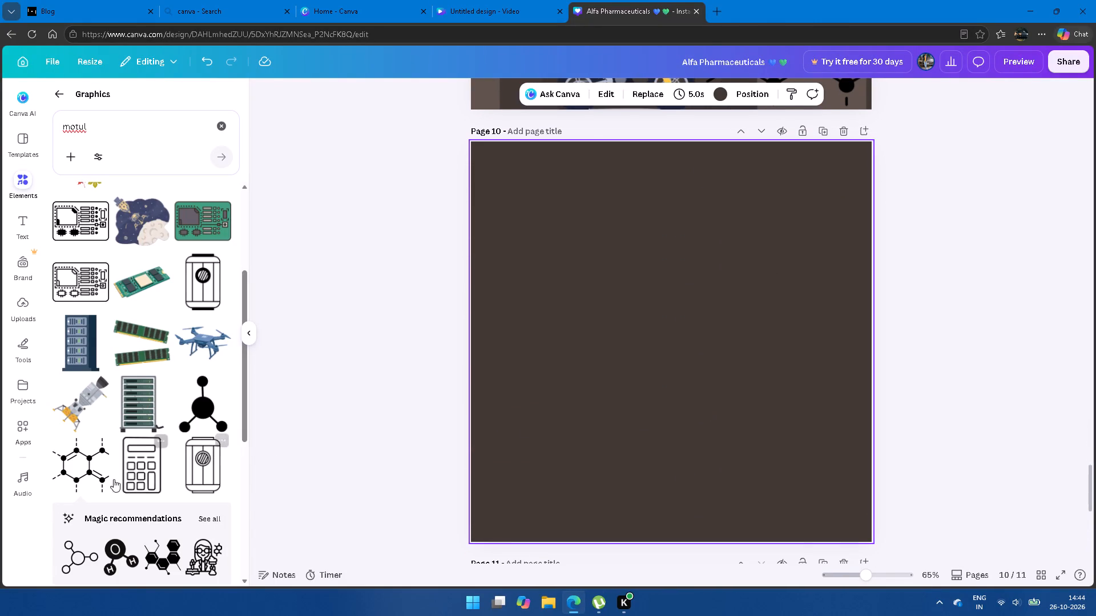
{"action": "left_click", "coordinate": [88, 473]}
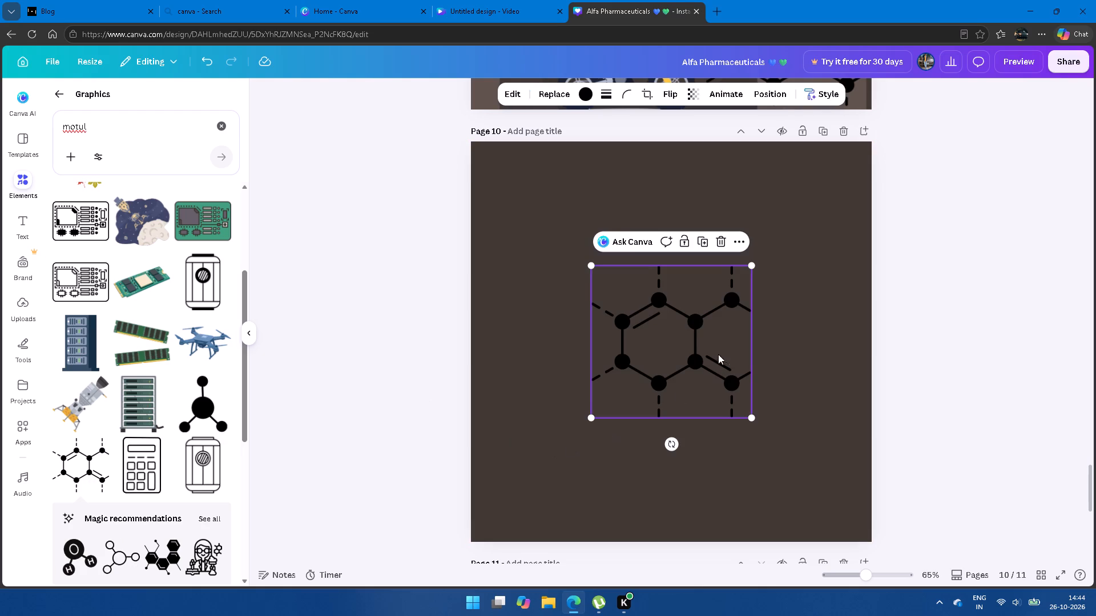
Move the hexagonal molecule graphic on page 10 into the page's top-left corner, flush with both page edges.
{"action": "left_click_drag", "start_coordinate": [707, 356], "coordinate": [576, 273]}
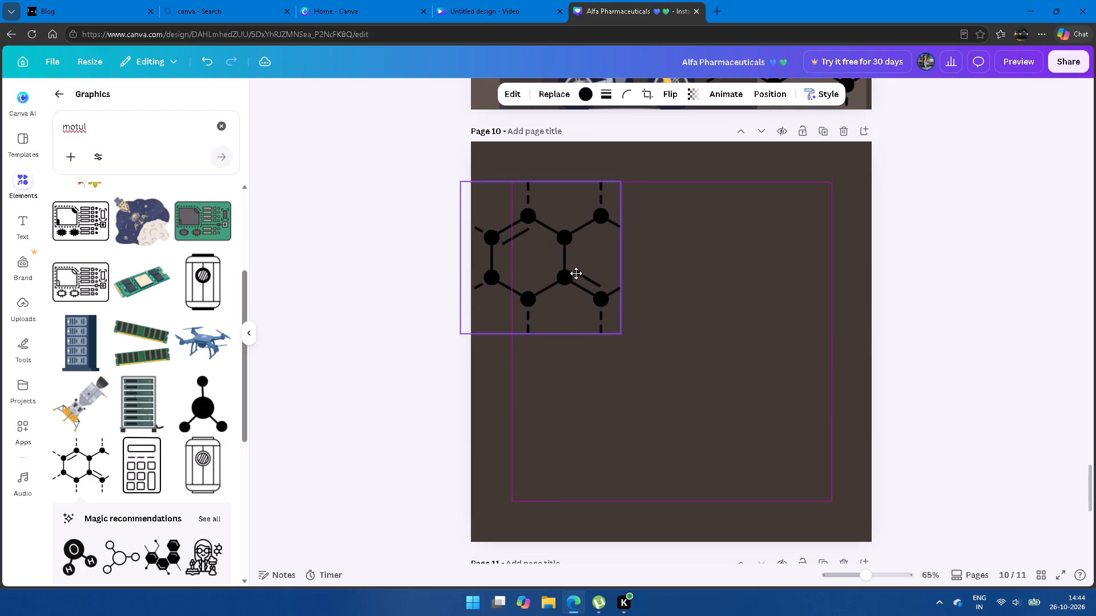
{"action": "left_click_drag", "start_coordinate": [576, 273], "coordinate": [597, 226]}
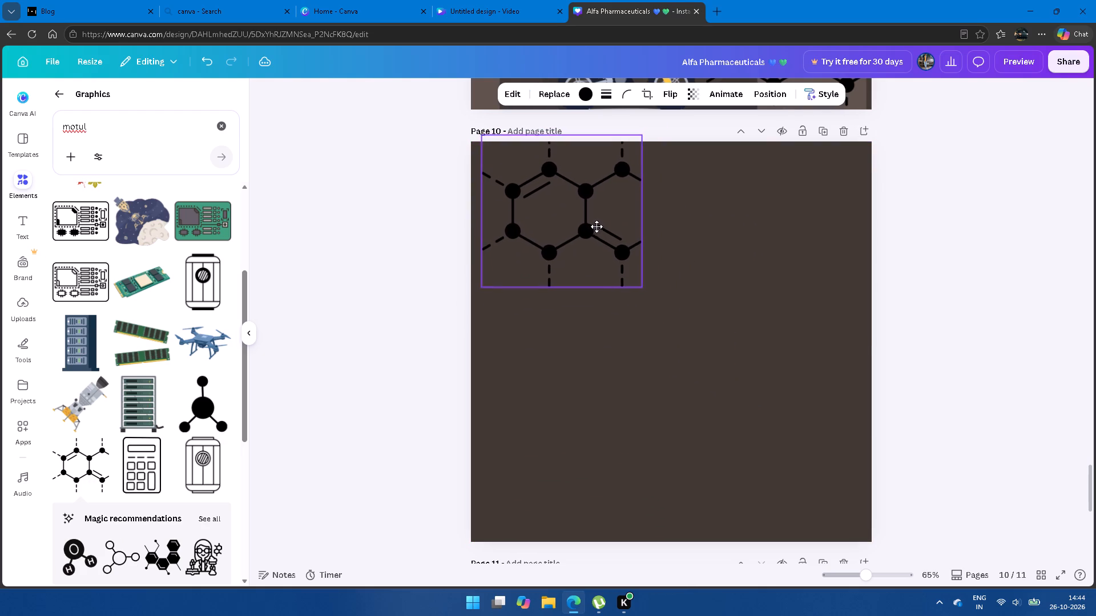
{"action": "left_click_drag", "start_coordinate": [597, 226], "coordinate": [592, 235]}
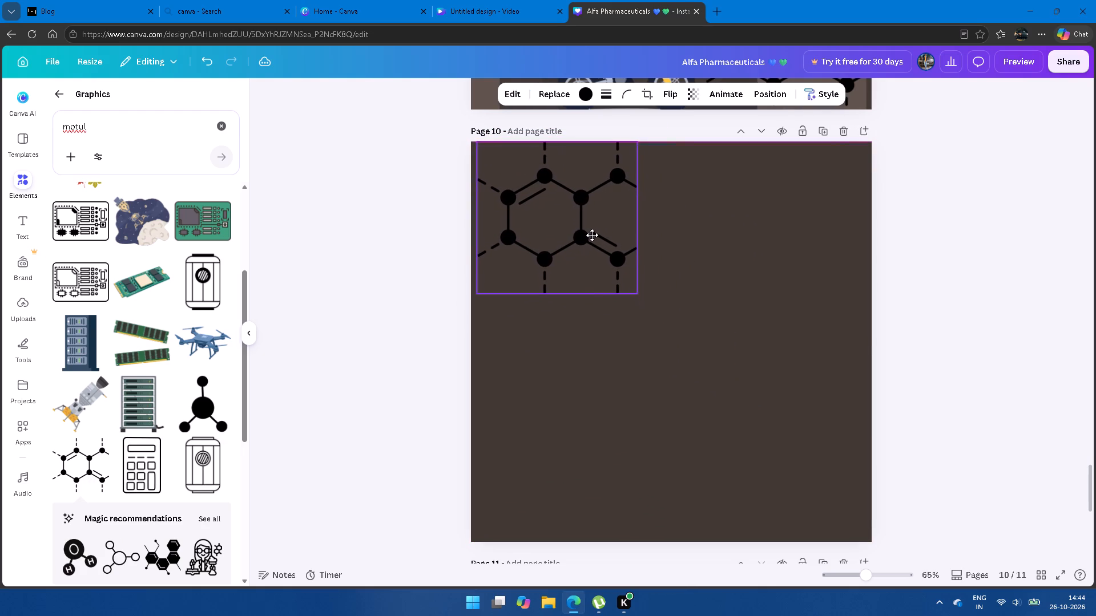
{"action": "left_click_drag", "start_coordinate": [592, 235], "coordinate": [589, 237]}
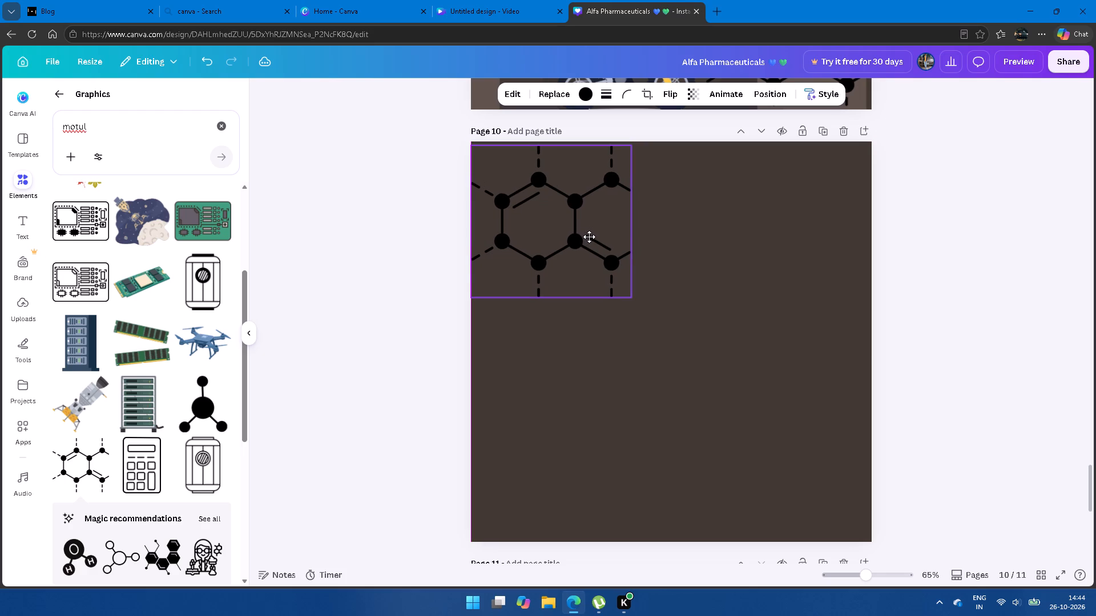
{"action": "left_click_drag", "start_coordinate": [589, 237], "coordinate": [589, 236]}
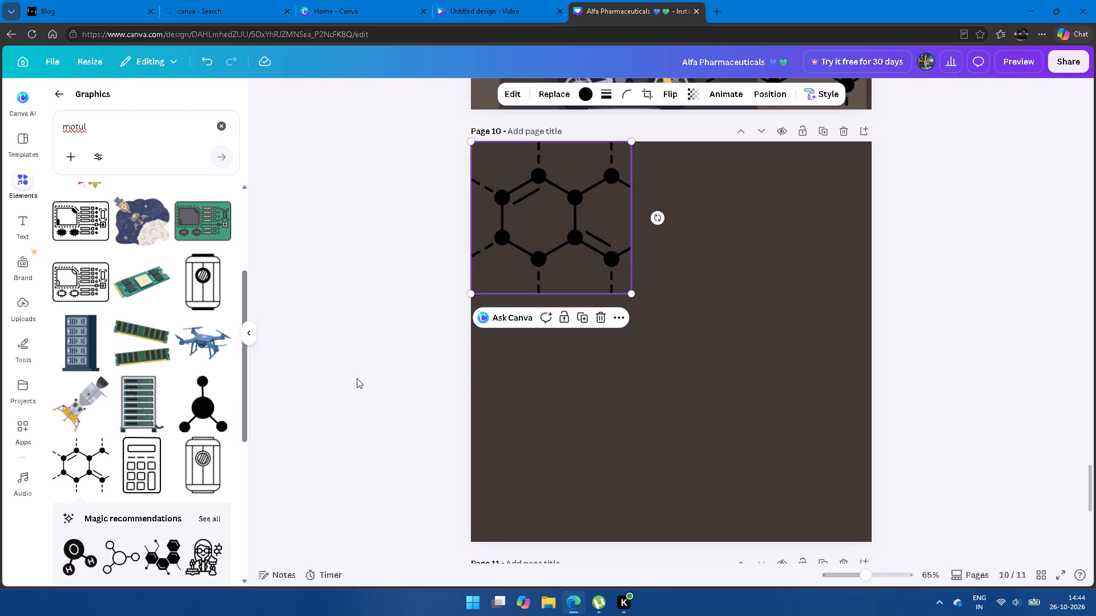
{"action": "left_click", "coordinate": [357, 378]}
Add the solid black three-armed molecule graphic to page 10 and place it beside the hexagonal molecule along the page's top edge.
{"action": "left_click", "coordinate": [198, 412]}
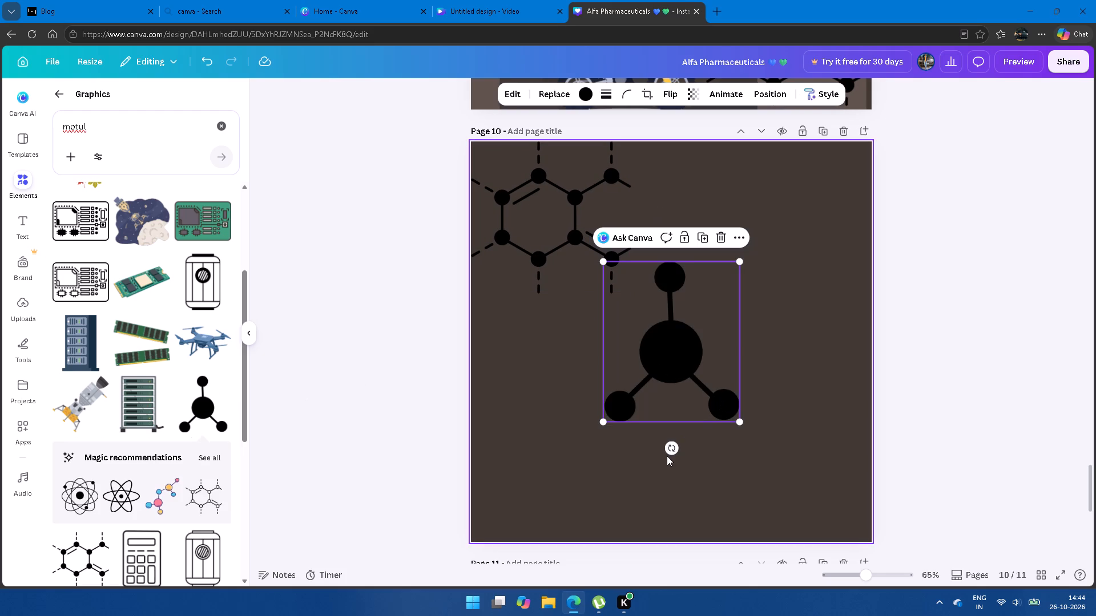
{"action": "left_click_drag", "start_coordinate": [682, 380], "coordinate": [726, 287]}
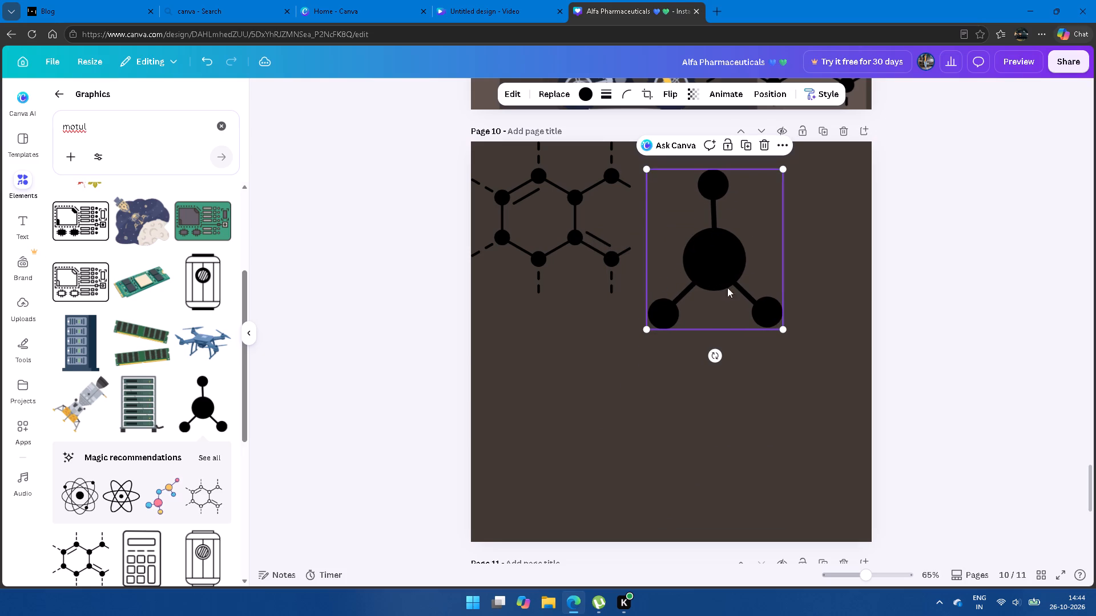
{"action": "left_click_drag", "start_coordinate": [715, 257], "coordinate": [703, 233]}
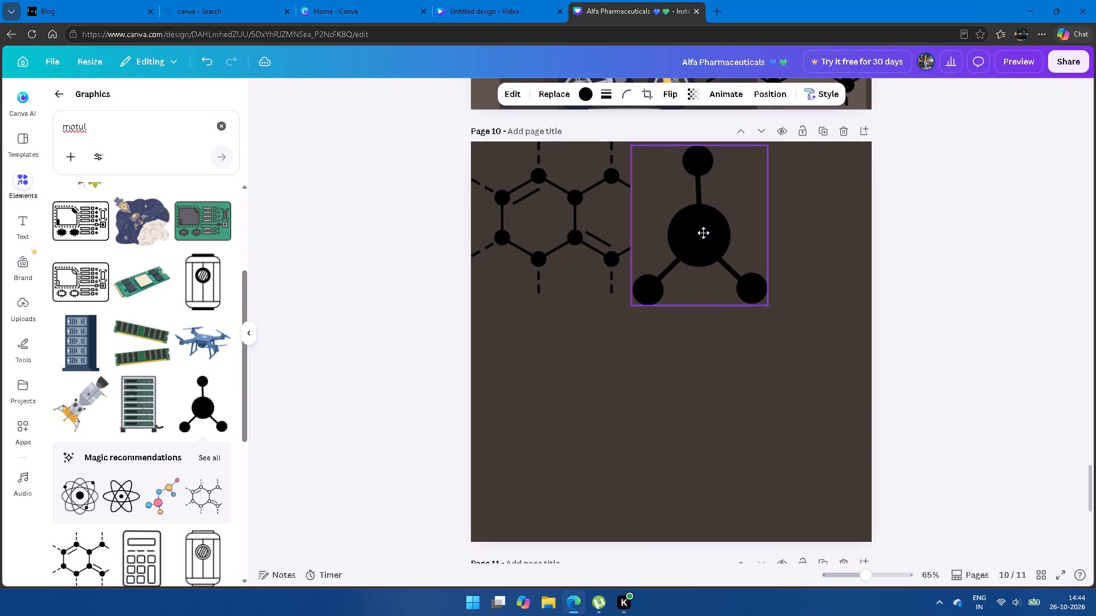
{"action": "left_click_drag", "start_coordinate": [703, 233], "coordinate": [703, 232]}
Rotate the solid three-armed molecule a quarter turn counterclockwise so its single arm points toward the hexagonal molecule.
{"action": "left_click_drag", "start_coordinate": [731, 363], "coordinate": [815, 280]}
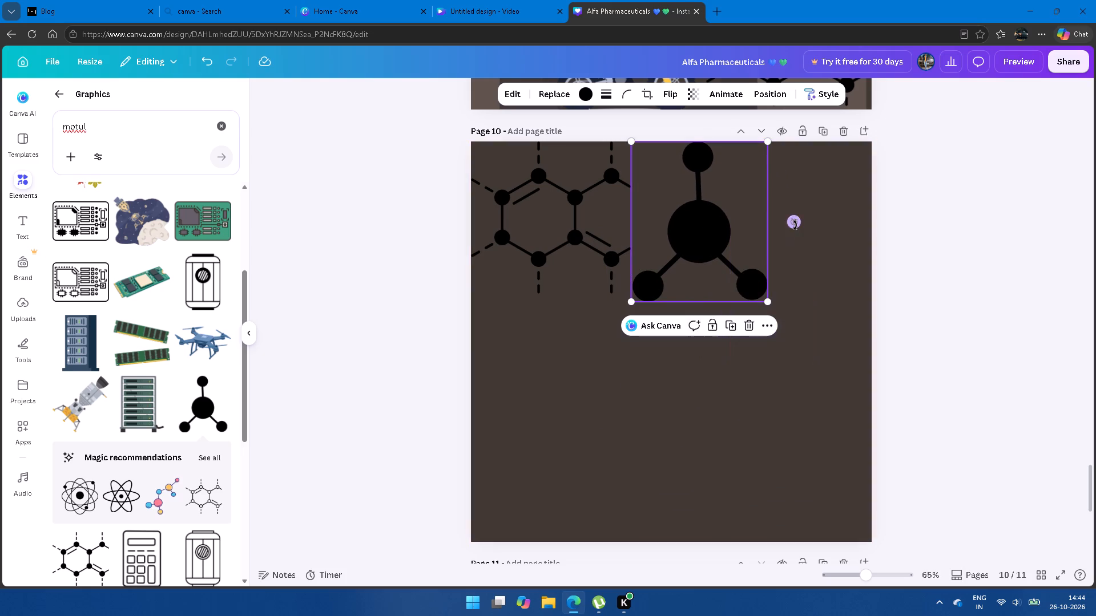
{"action": "left_click_drag", "start_coordinate": [795, 225], "coordinate": [1017, 166]}
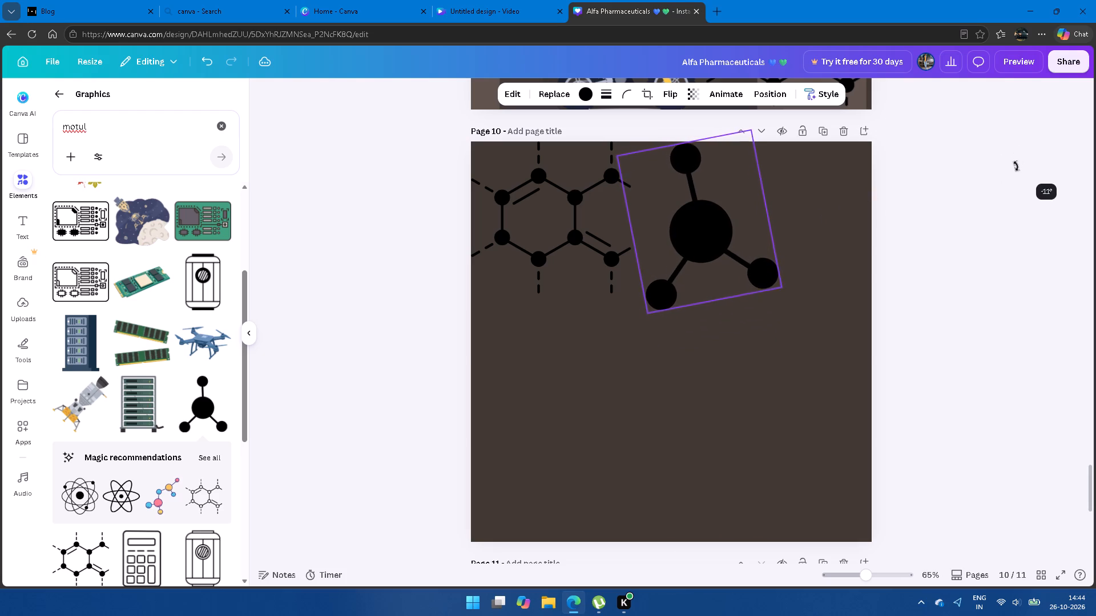
{"action": "left_click_drag", "start_coordinate": [1017, 166], "coordinate": [1017, 163]}
{"action": "left_click_drag", "start_coordinate": [793, 204], "coordinate": [699, 173]}
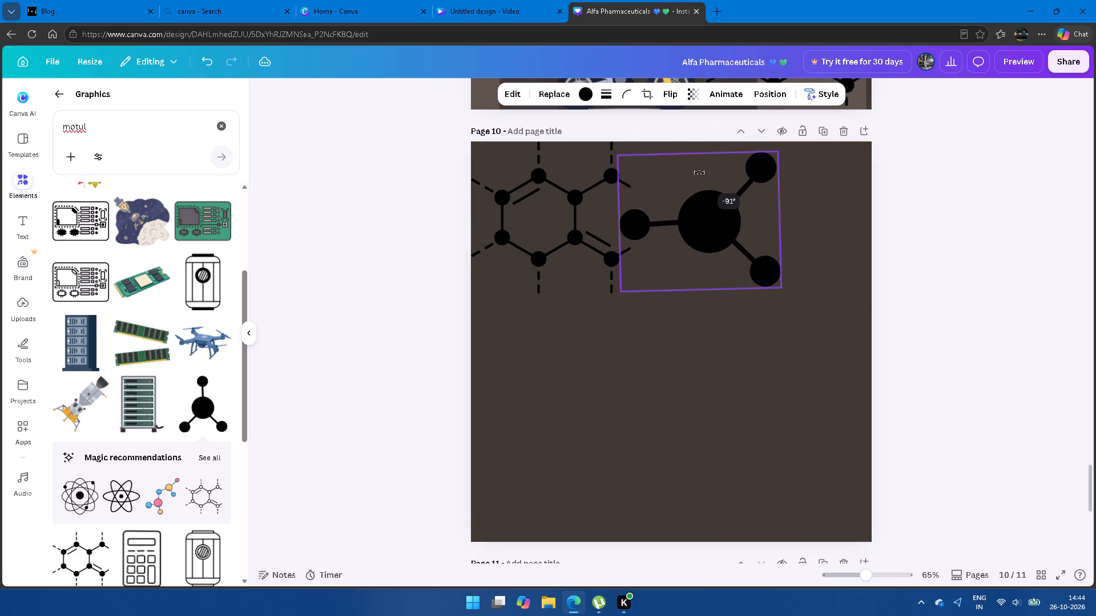
{"action": "left_click_drag", "start_coordinate": [699, 173], "coordinate": [699, 175]}
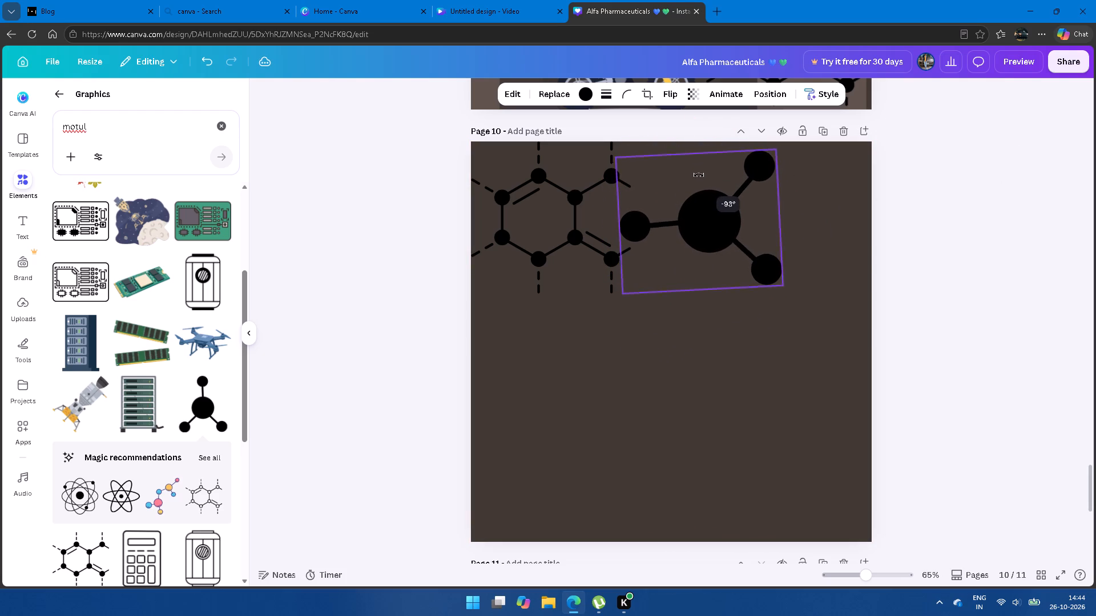
{"action": "left_click_drag", "start_coordinate": [699, 175], "coordinate": [700, 175]}
Move the solid molecule to overlap the hexagonal molecule's right edge, and nudge it up four increments.
{"action": "left_click_drag", "start_coordinate": [711, 225], "coordinate": [710, 221]}
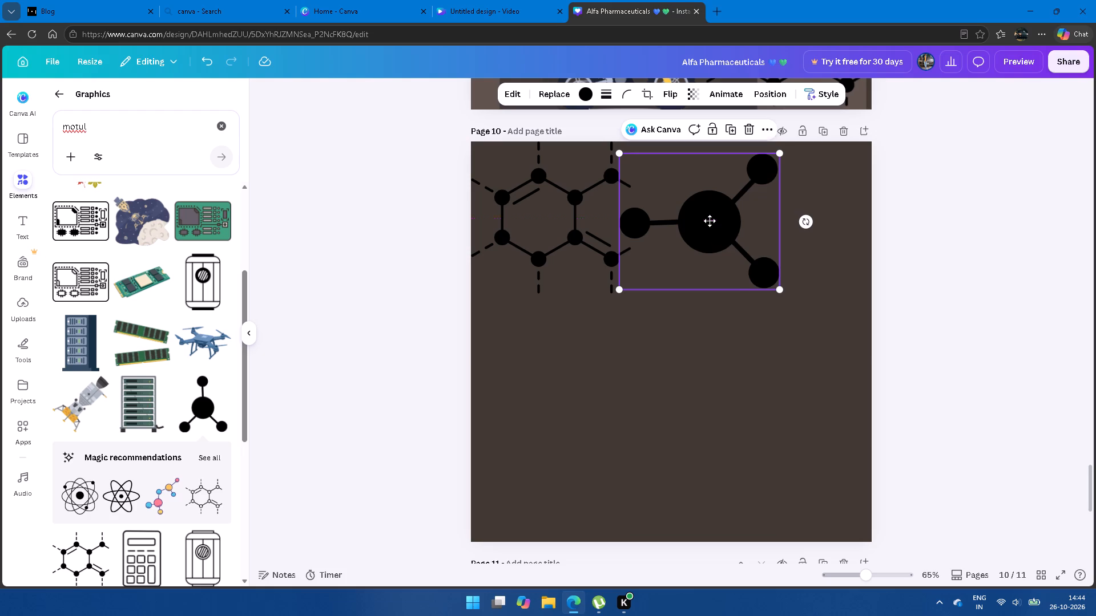
{"action": "left_click_drag", "start_coordinate": [710, 221], "coordinate": [699, 222]}
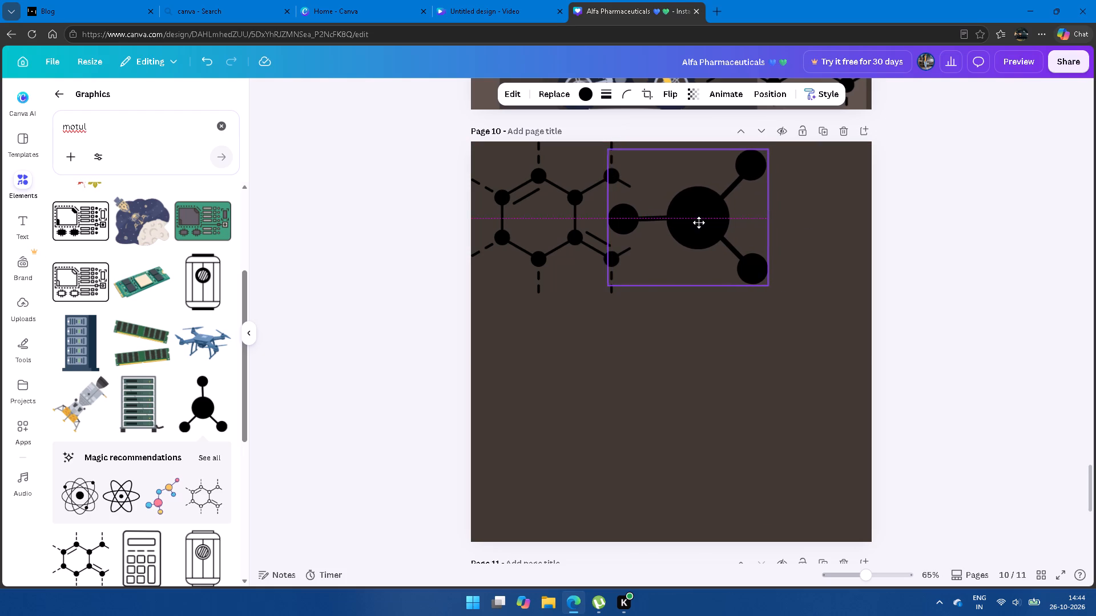
{"action": "left_click_drag", "start_coordinate": [699, 222], "coordinate": [695, 221]}
{"action": "left_click", "coordinate": [941, 284]}
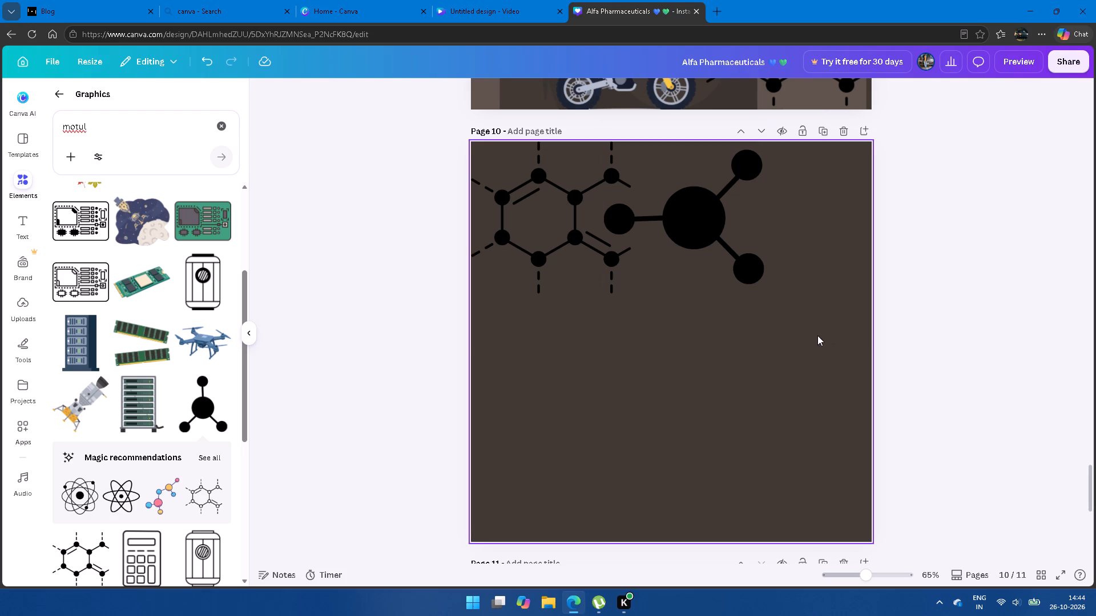
{"action": "left_click", "coordinate": [674, 242]}
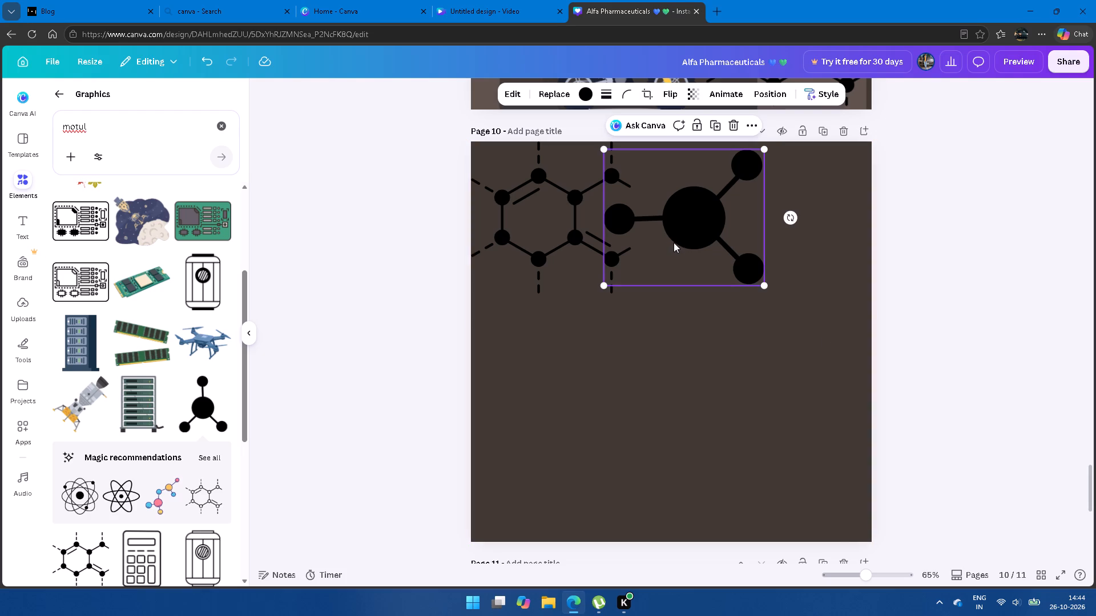
{"action": "key", "text": "Up"}
{"action": "key", "text": "Up"}
{"action": "key", "text": "Up"}
{"action": "key", "text": "Up"}
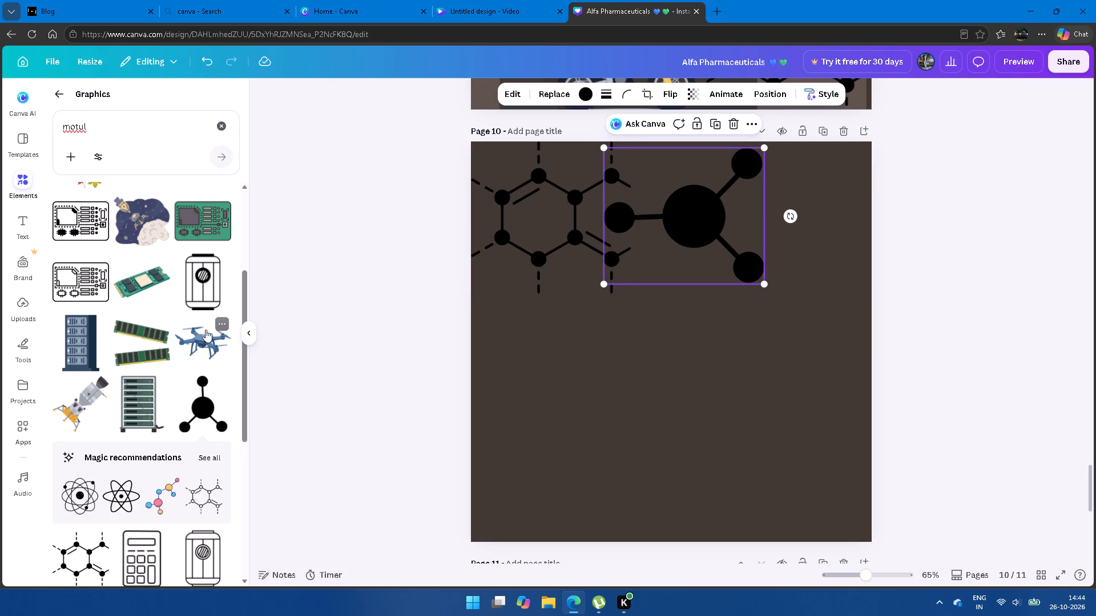
{"action": "left_click", "coordinate": [339, 358]}
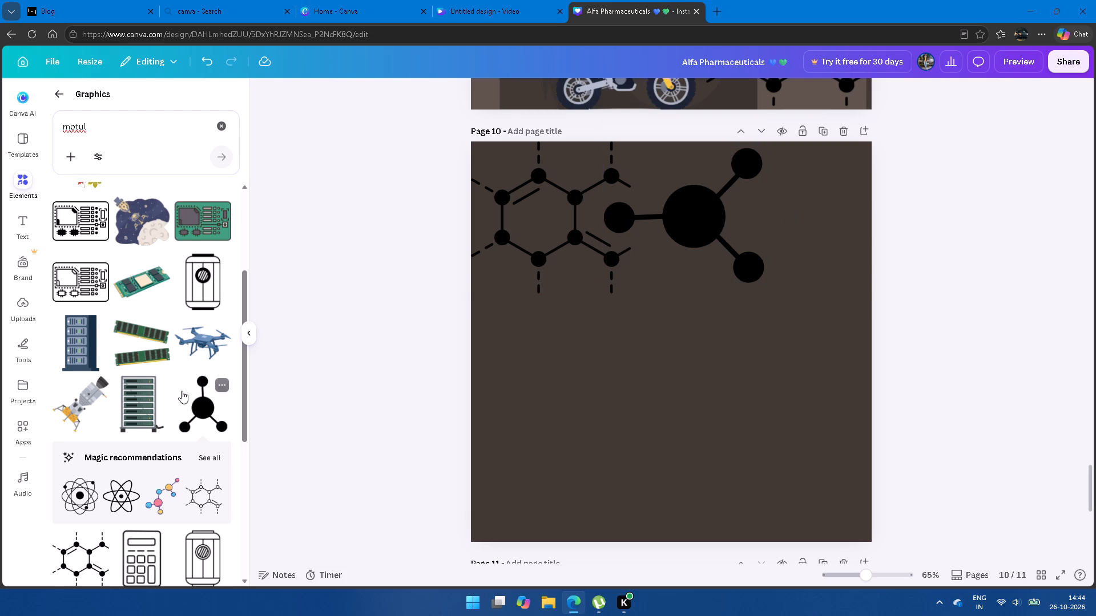
Add the outlined three-circle molecule graphic from the motul results to page 10 and rotate it a half turn.
{"action": "scroll", "coordinate": [182, 391], "scroll_direction": "down", "scroll_amount": 3}
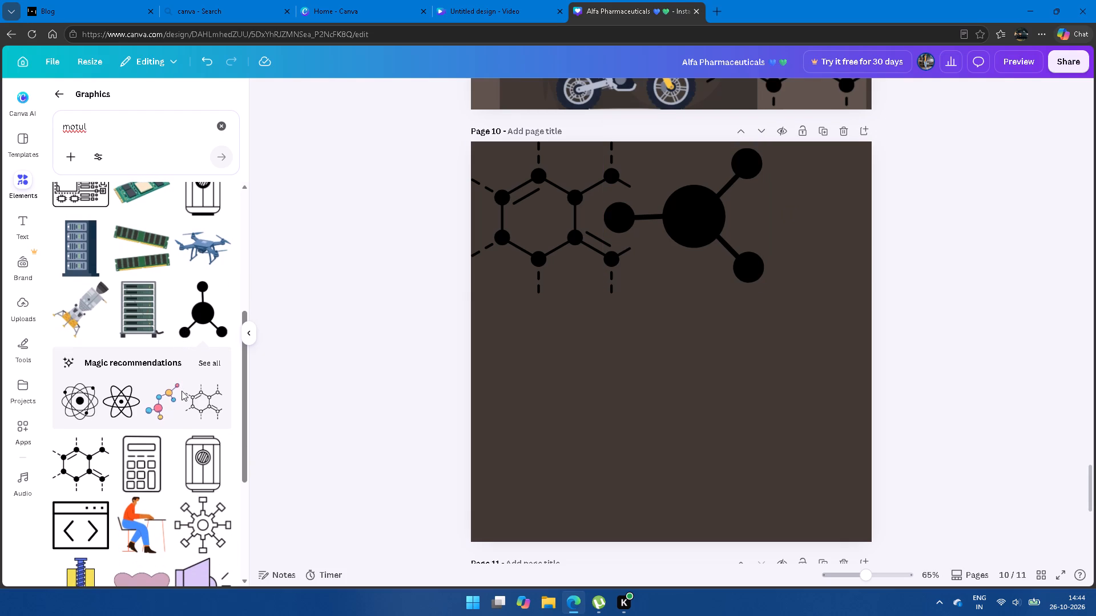
{"action": "scroll", "coordinate": [182, 391], "scroll_direction": "down", "scroll_amount": 2}
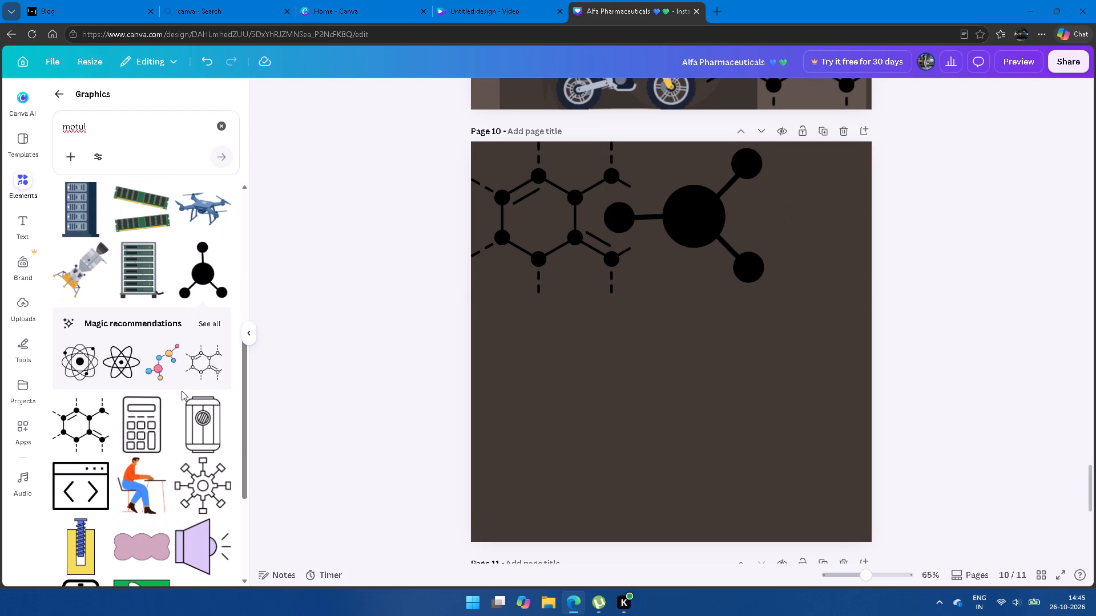
{"action": "scroll", "coordinate": [182, 391], "scroll_direction": "down", "scroll_amount": 1}
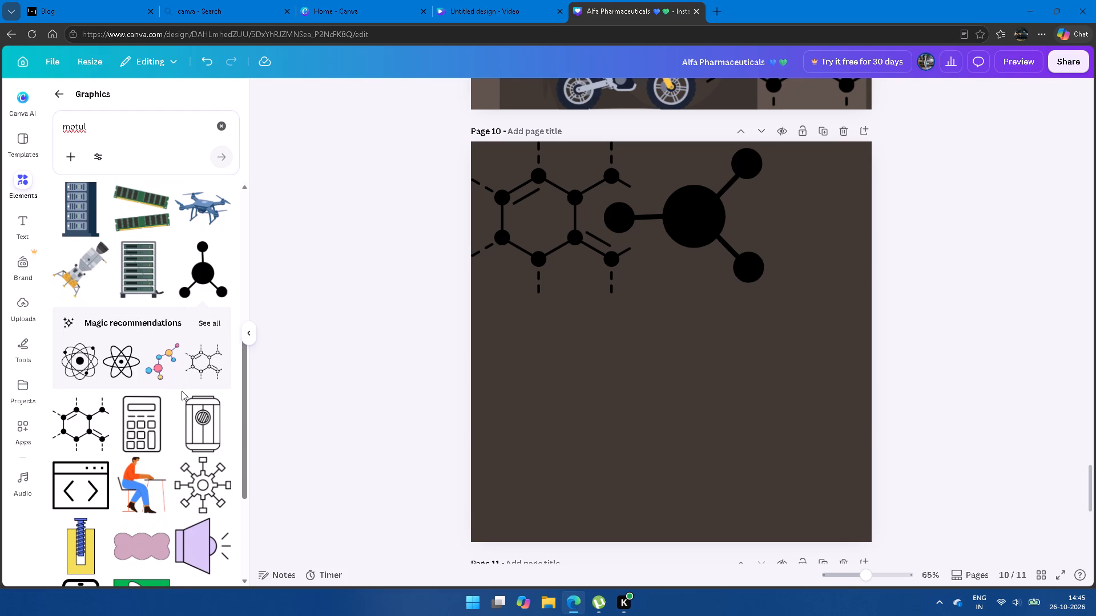
{"action": "scroll", "coordinate": [182, 391], "scroll_direction": "down", "scroll_amount": 4}
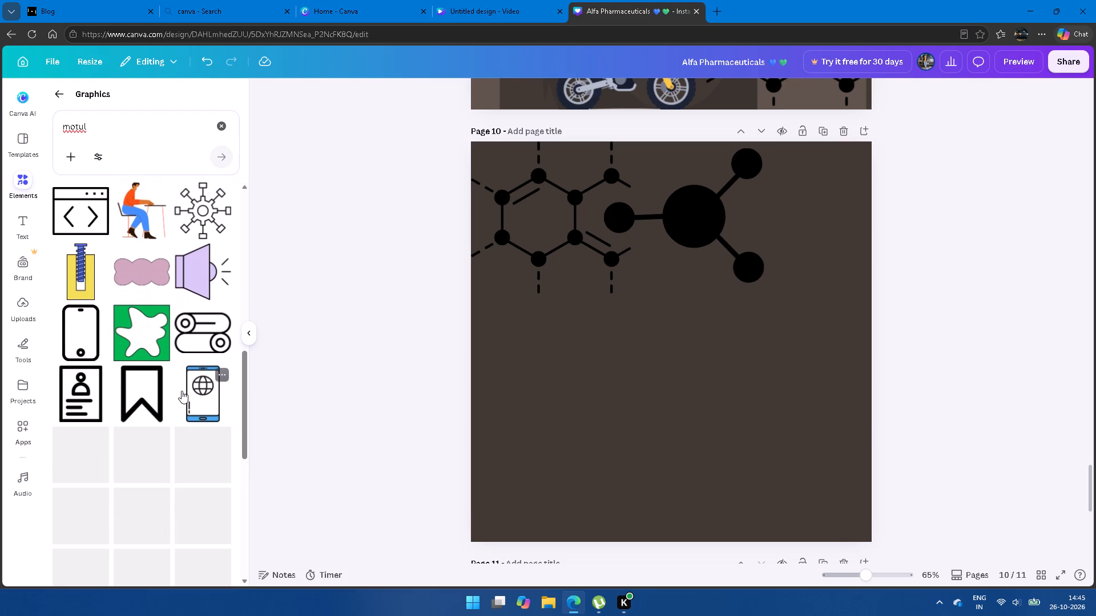
{"action": "scroll", "coordinate": [182, 391], "scroll_direction": "up", "scroll_amount": 5}
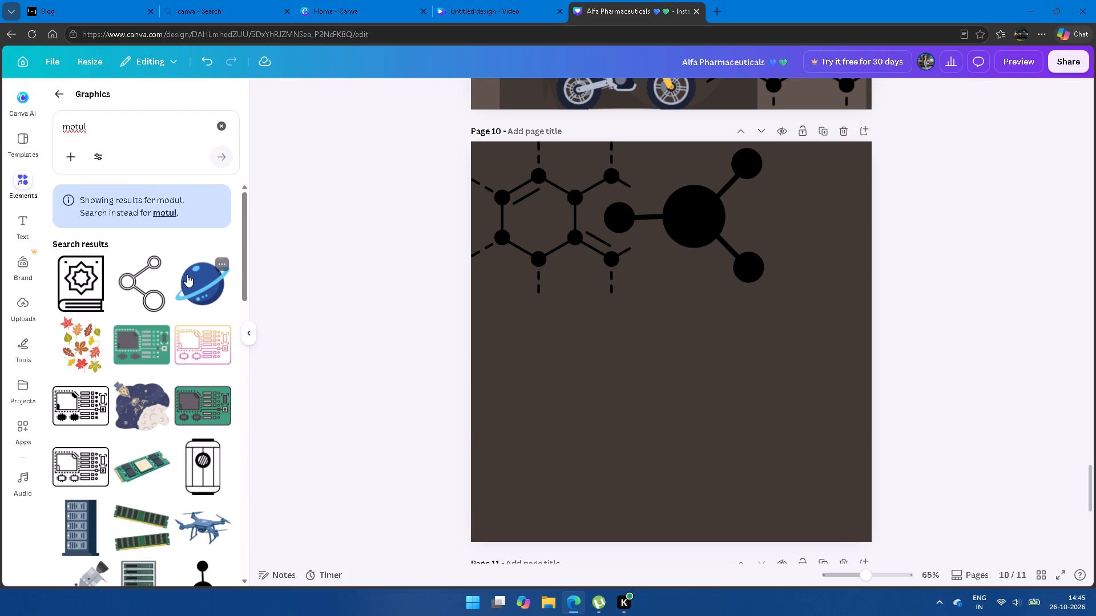
{"action": "left_click", "coordinate": [148, 283]}
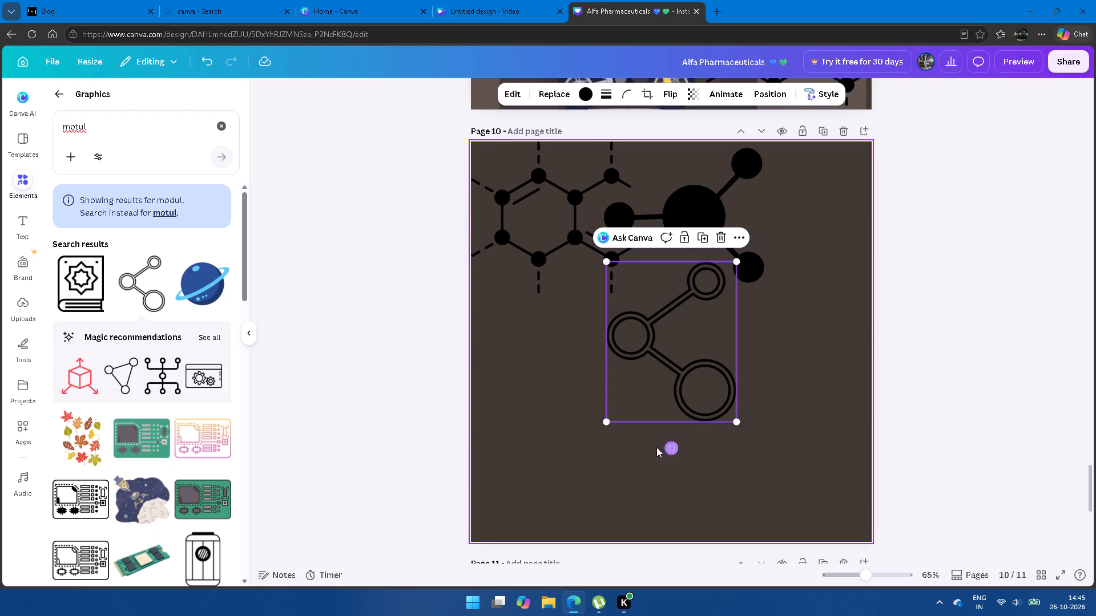
{"action": "left_click_drag", "start_coordinate": [671, 449], "coordinate": [599, 457]}
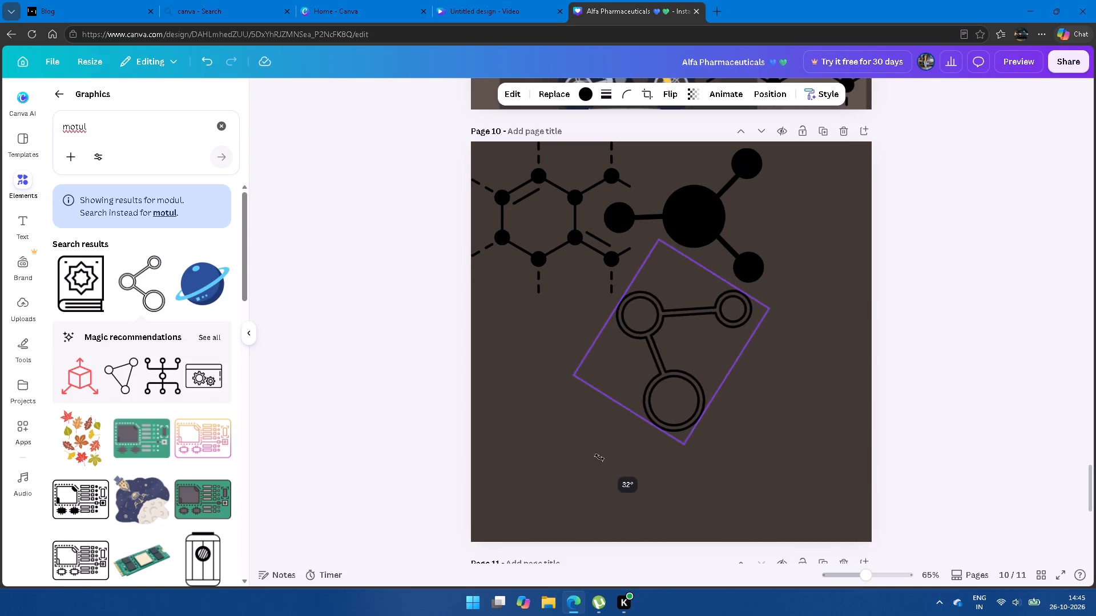
{"action": "left_click_drag", "start_coordinate": [599, 457], "coordinate": [632, 220]}
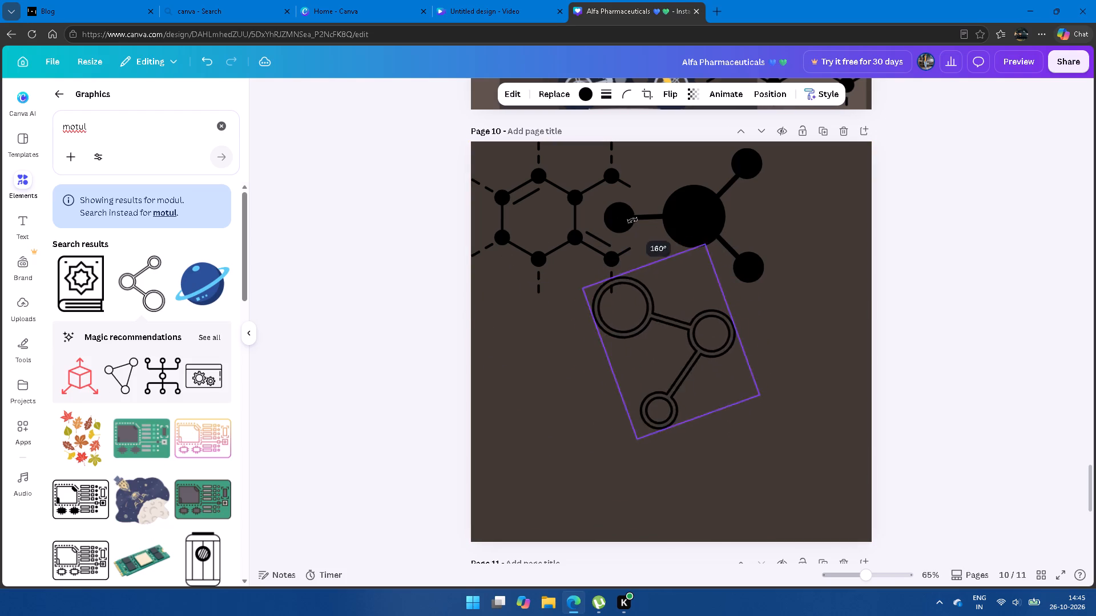
{"action": "left_click_drag", "start_coordinate": [632, 220], "coordinate": [670, 229]}
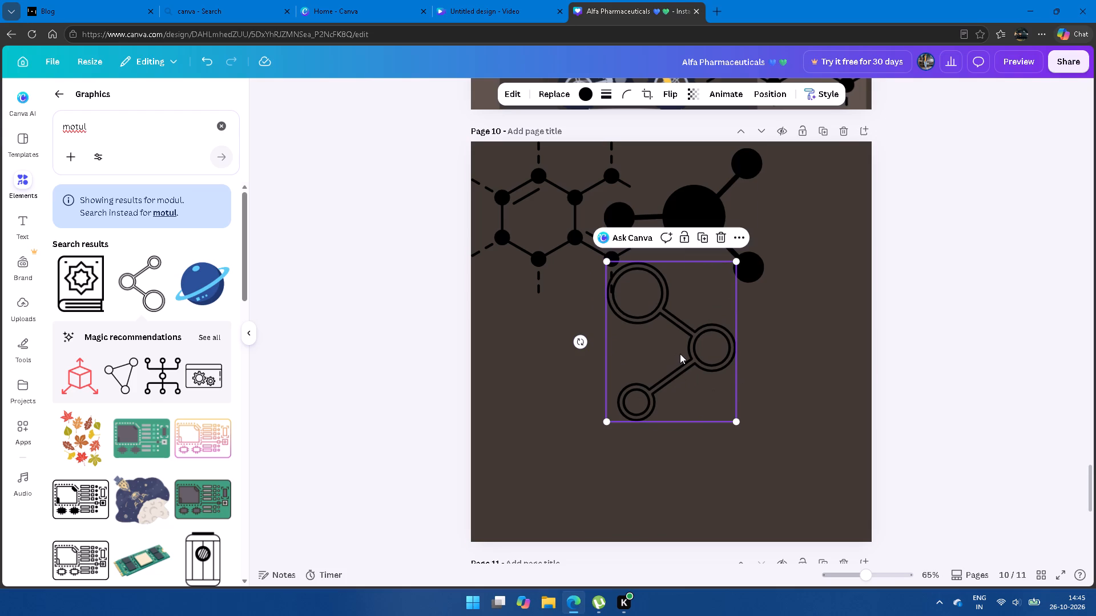
Shrink the outlined three-circle molecule and fit it in page 10's top-right corner, beside the solid molecule's two arms.
{"action": "left_click_drag", "start_coordinate": [680, 354], "coordinate": [823, 238]}
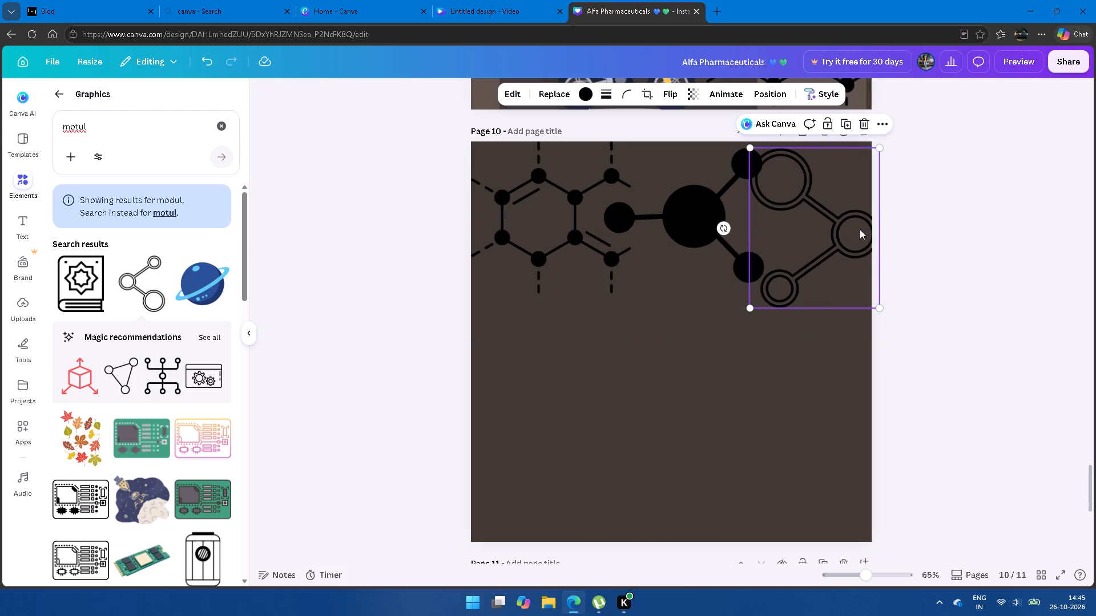
{"action": "left_click_drag", "start_coordinate": [856, 232], "coordinate": [829, 227]}
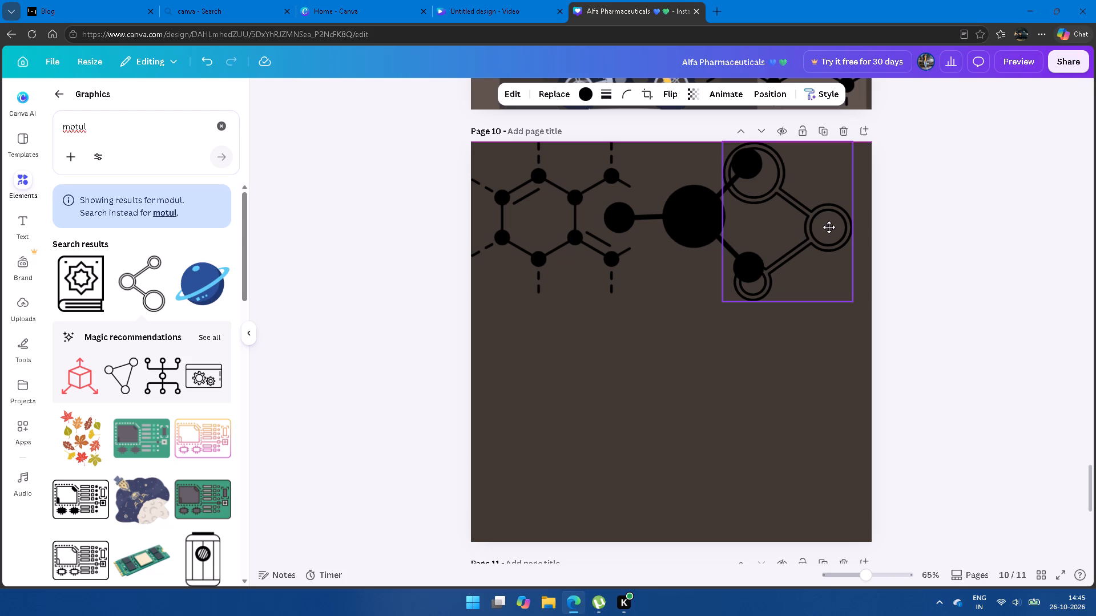
{"action": "left_click_drag", "start_coordinate": [829, 227], "coordinate": [829, 225]}
{"action": "left_click_drag", "start_coordinate": [829, 225], "coordinate": [855, 224]}
{"action": "left_click_drag", "start_coordinate": [878, 301], "coordinate": [872, 297]}
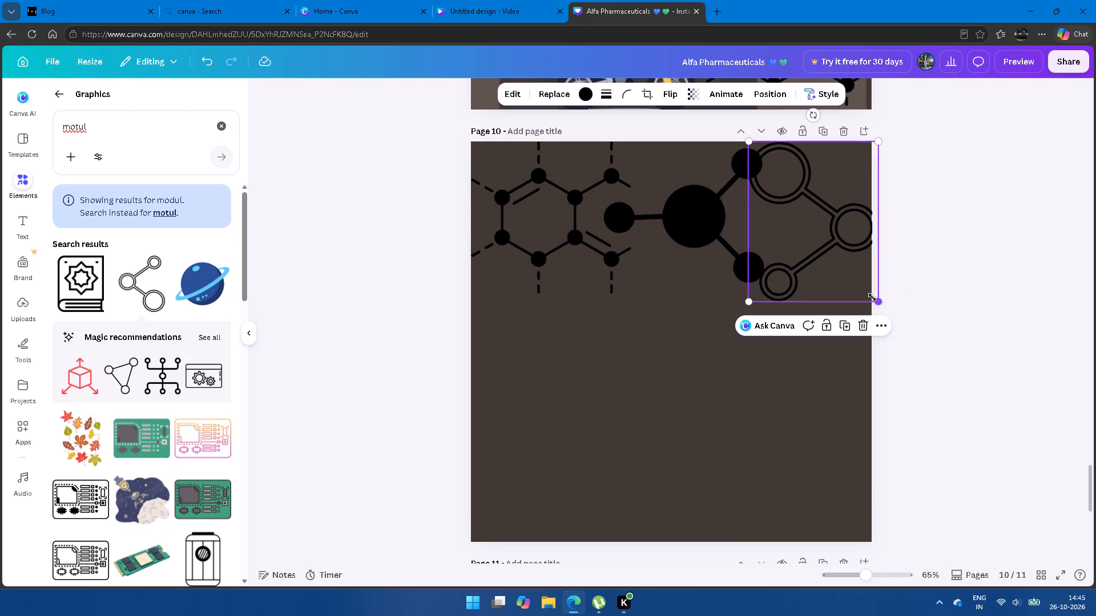
{"action": "left_click_drag", "start_coordinate": [872, 297], "coordinate": [855, 285]}
{"action": "left_click_drag", "start_coordinate": [844, 224], "coordinate": [858, 228]}
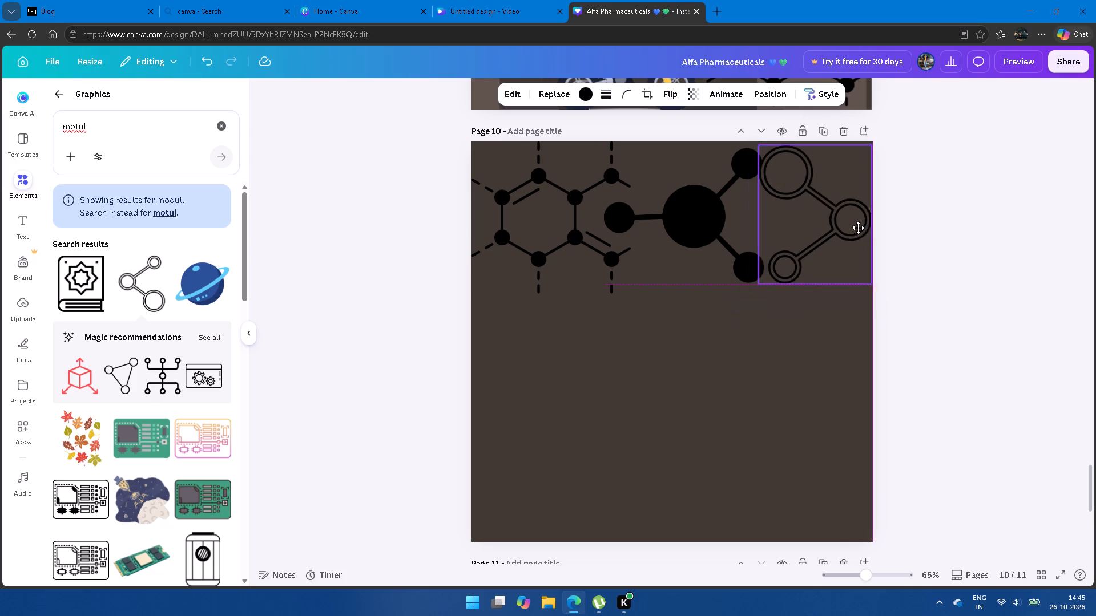
{"action": "left_click_drag", "start_coordinate": [858, 228], "coordinate": [853, 229]}
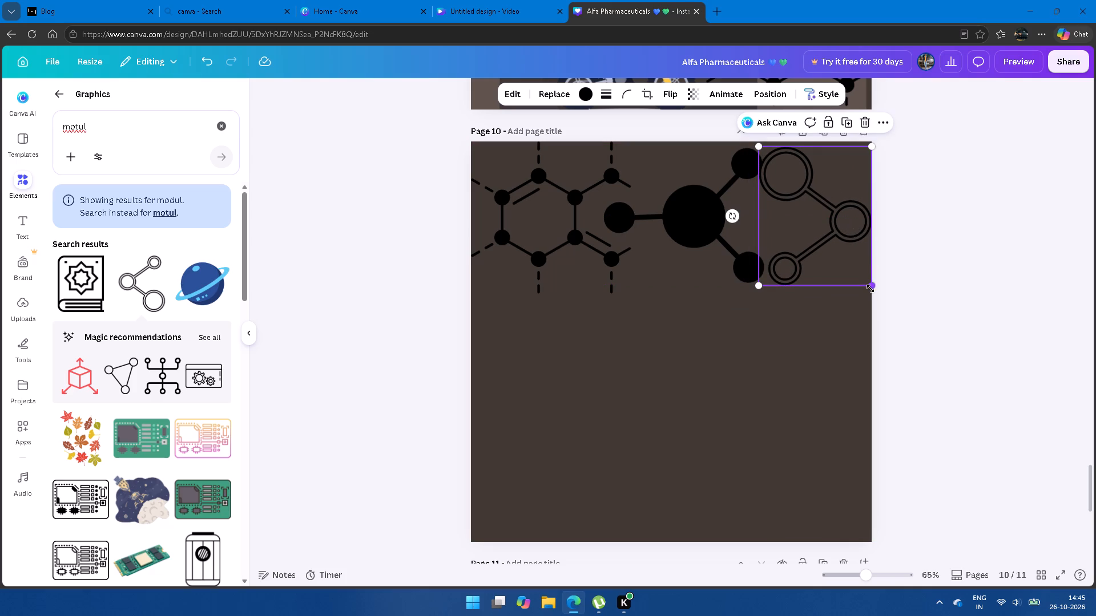
{"action": "left_click_drag", "start_coordinate": [871, 288], "coordinate": [856, 280]}
{"action": "left_click", "coordinate": [826, 208]}
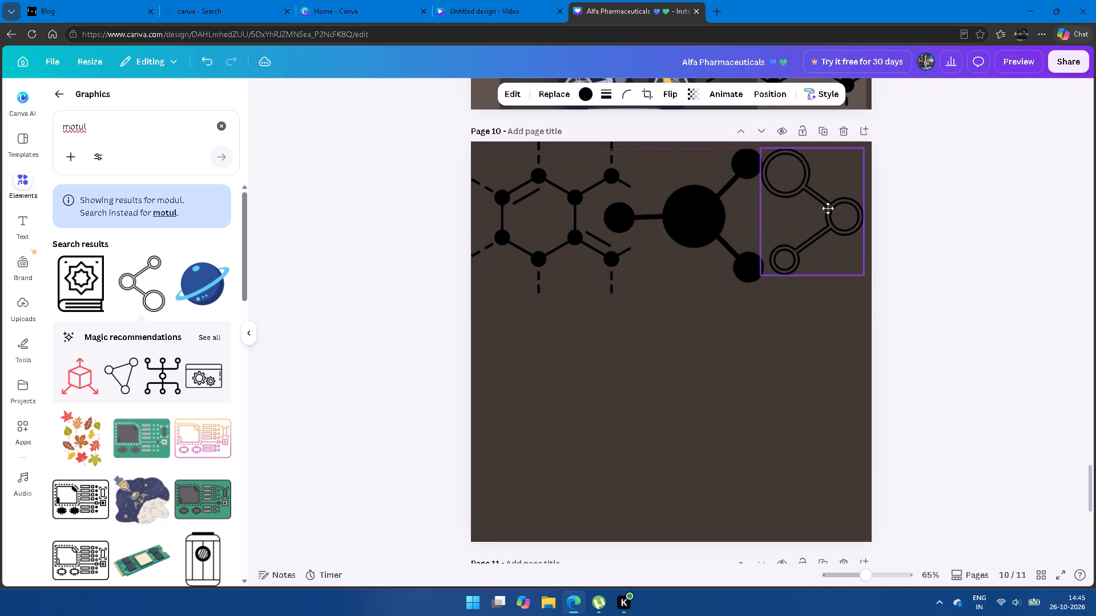
{"action": "left_click", "coordinate": [906, 225]}
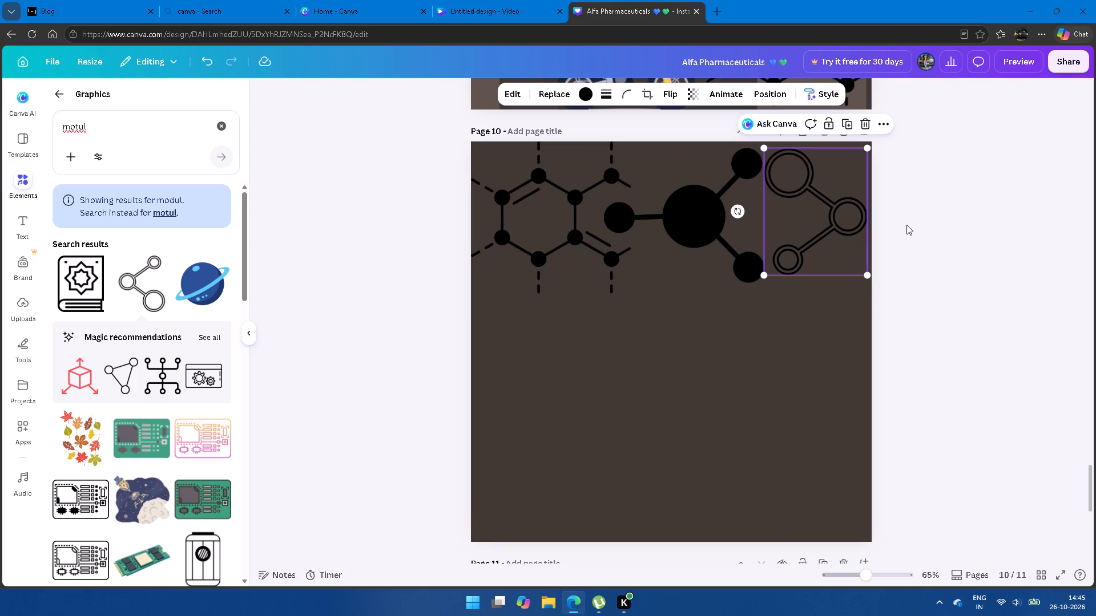
Delete the outlined three-circle molecule from page 10's top-right corner.
{"action": "left_click", "coordinate": [823, 224]}
{"action": "key", "text": "Delete"}
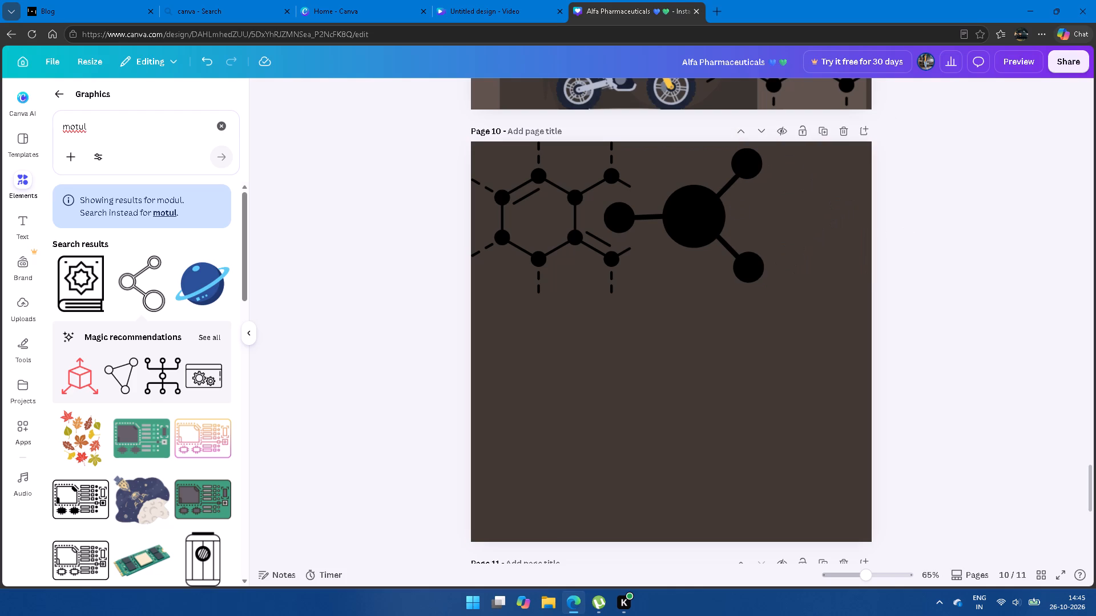
Duplicate the hexagonal molecule, place the copy in page 10's empty middle area, and rotate it a quarter turn clockwise.
{"action": "left_click", "coordinate": [571, 260]}
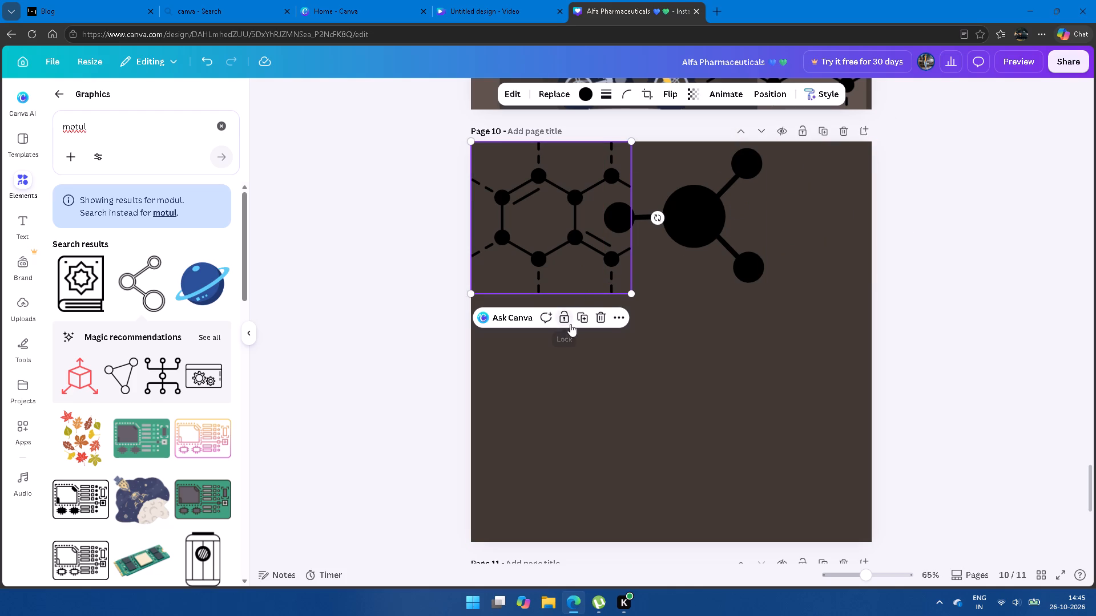
{"action": "left_click", "coordinate": [580, 321]}
{"action": "left_click_drag", "start_coordinate": [570, 244], "coordinate": [702, 394]}
{"action": "left_click_drag", "start_coordinate": [690, 477], "coordinate": [545, 510]}
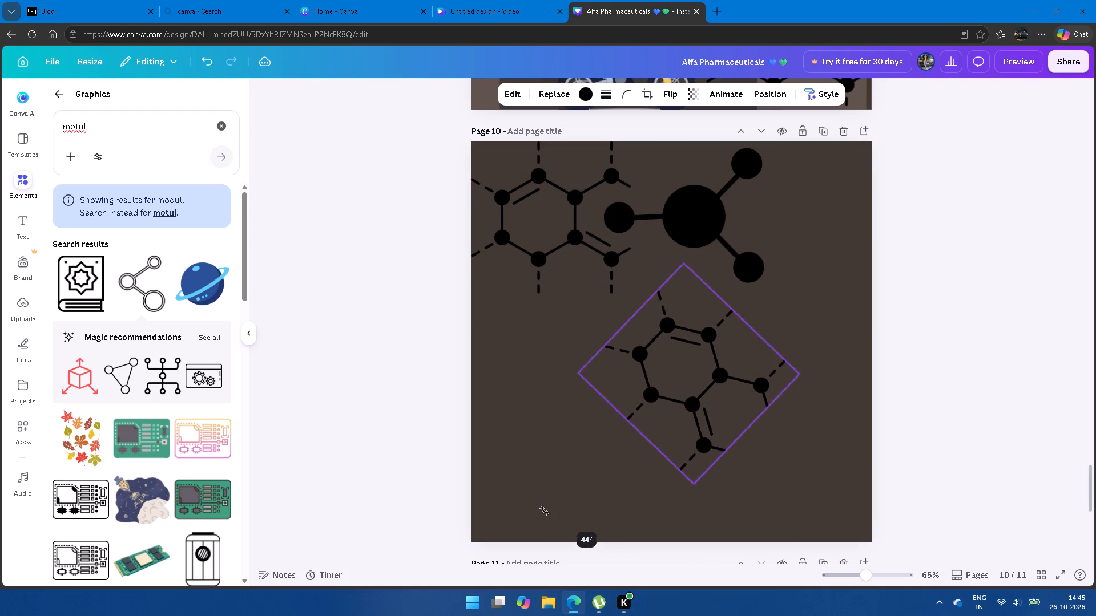
{"action": "left_click_drag", "start_coordinate": [545, 510], "coordinate": [409, 463]}
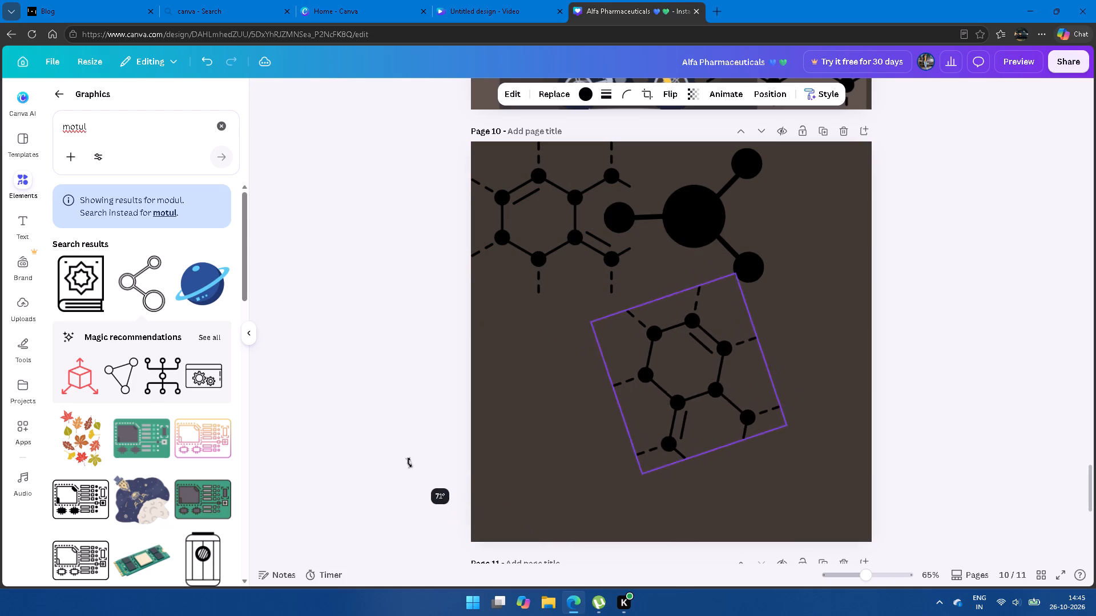
{"action": "left_click_drag", "start_coordinate": [409, 463], "coordinate": [419, 404]}
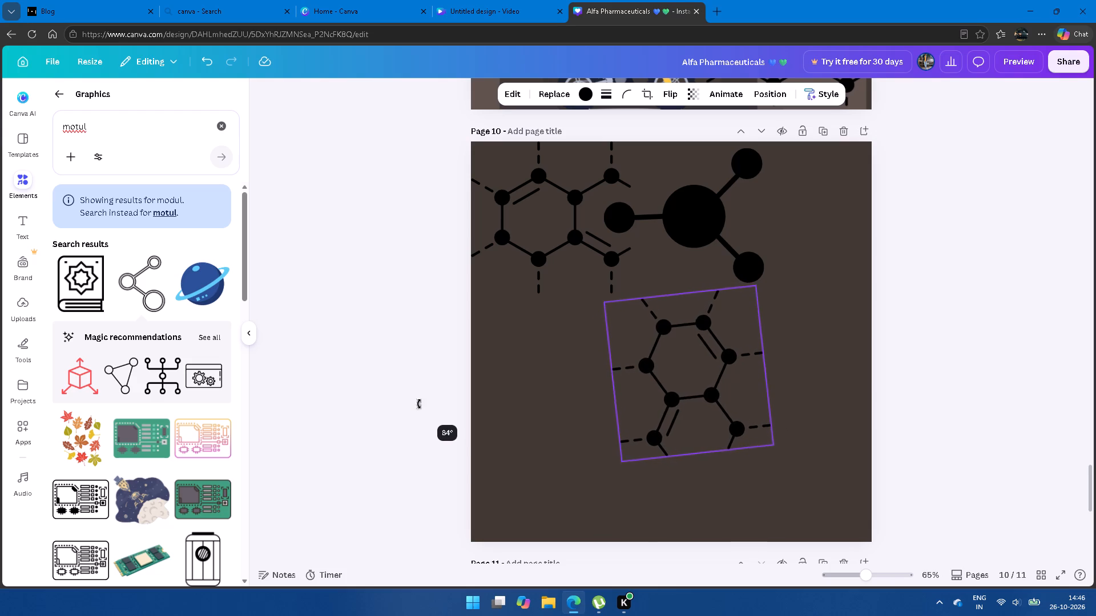
{"action": "left_click_drag", "start_coordinate": [419, 404], "coordinate": [421, 384]}
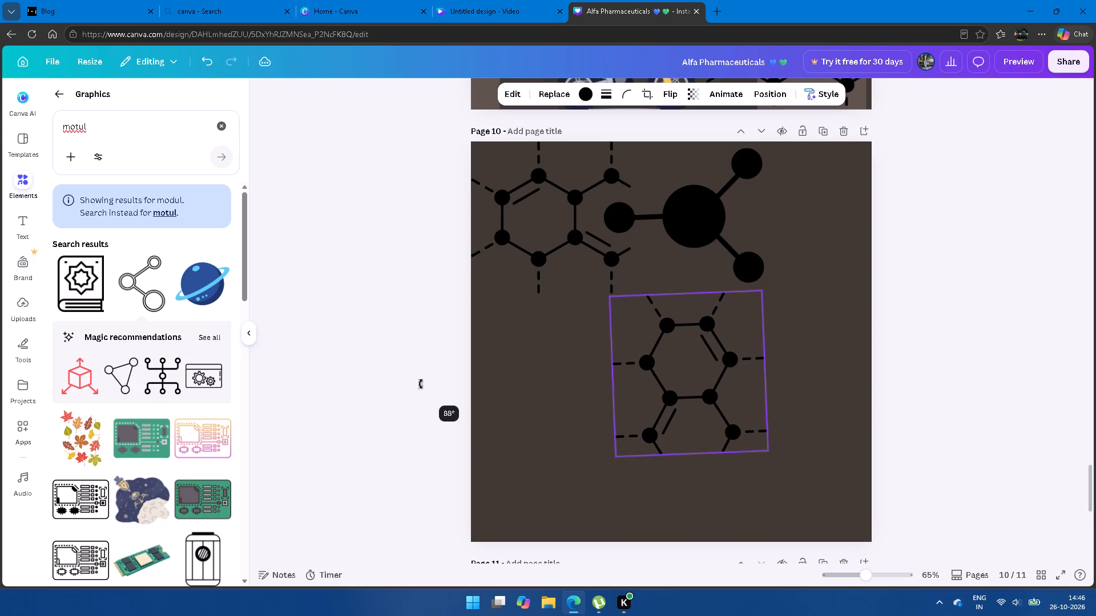
{"action": "left_click_drag", "start_coordinate": [421, 384], "coordinate": [421, 379]}
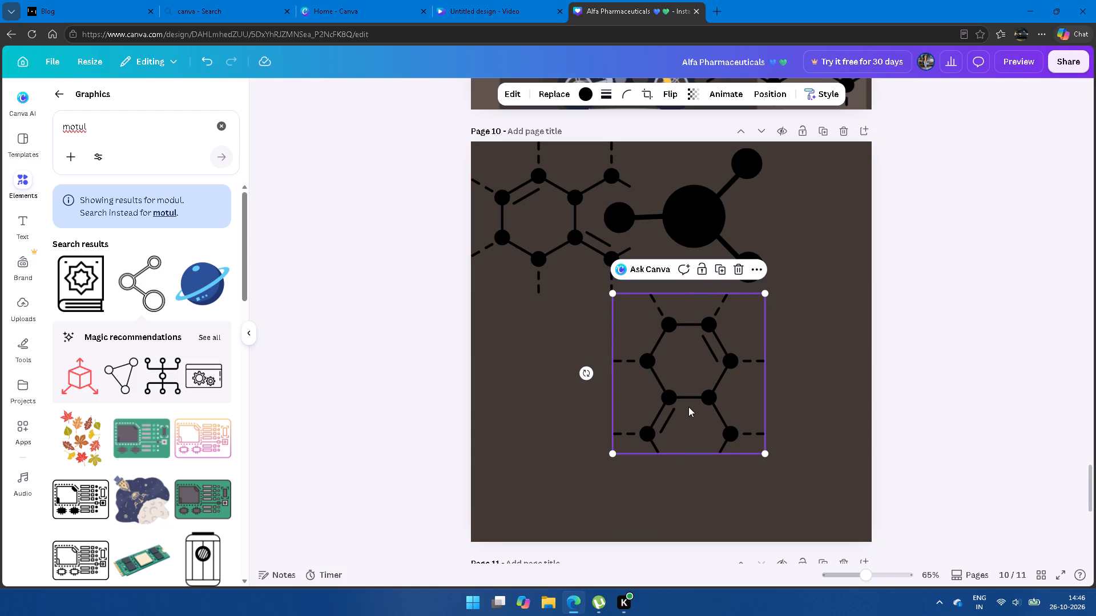
Move the rotated hexagonal copy to page 10's top-right corner, overlapping the solid molecule's two arm ends and the page's right edge.
{"action": "left_click_drag", "start_coordinate": [697, 402], "coordinate": [820, 266]}
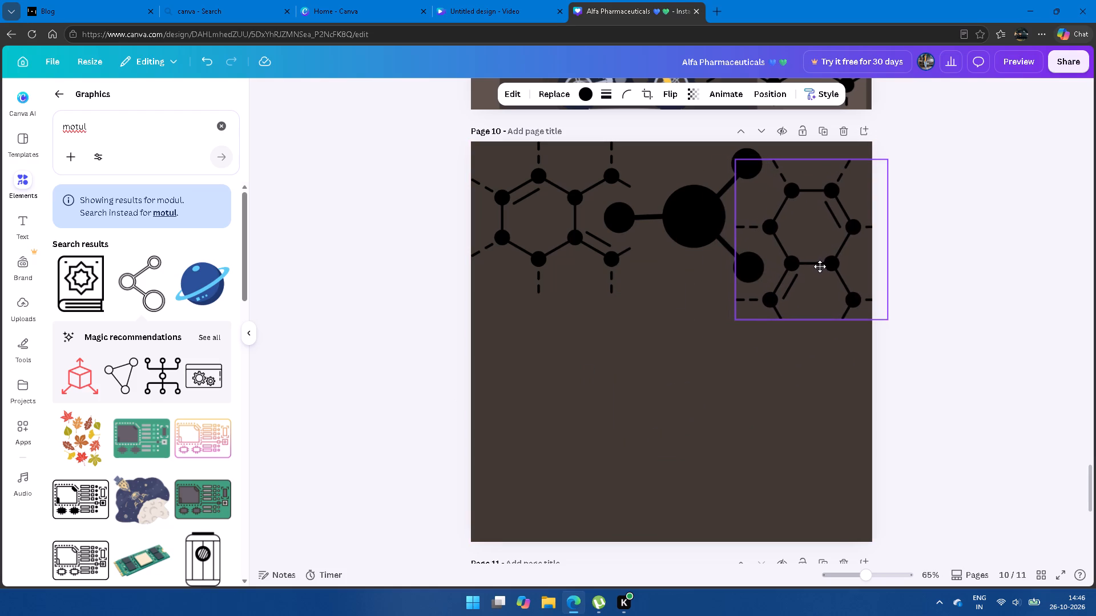
{"action": "left_click_drag", "start_coordinate": [820, 266], "coordinate": [818, 258]}
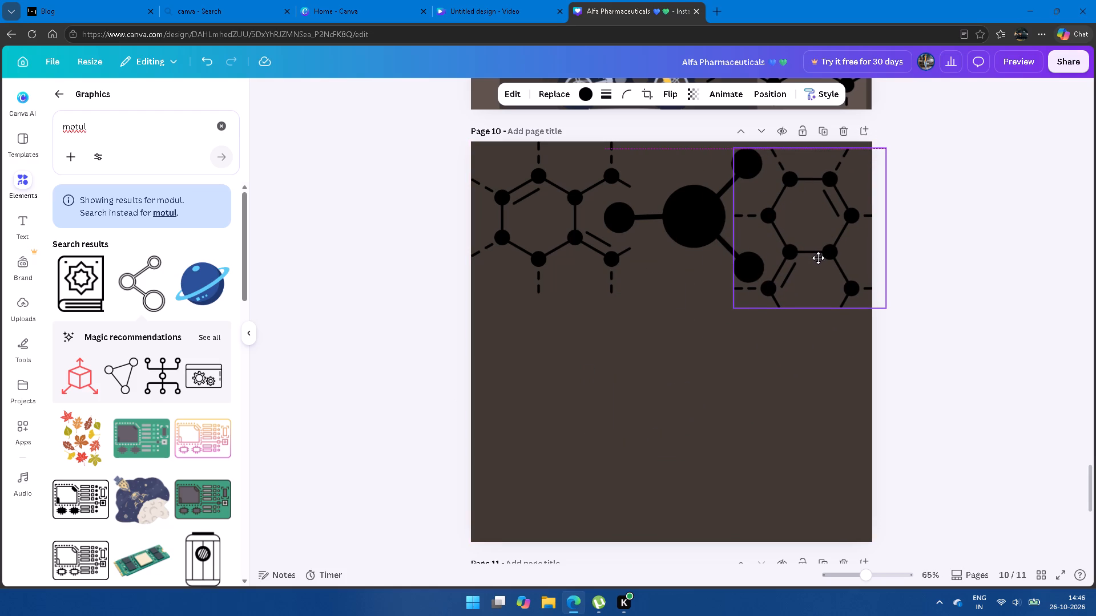
{"action": "left_click_drag", "start_coordinate": [818, 258], "coordinate": [816, 251]}
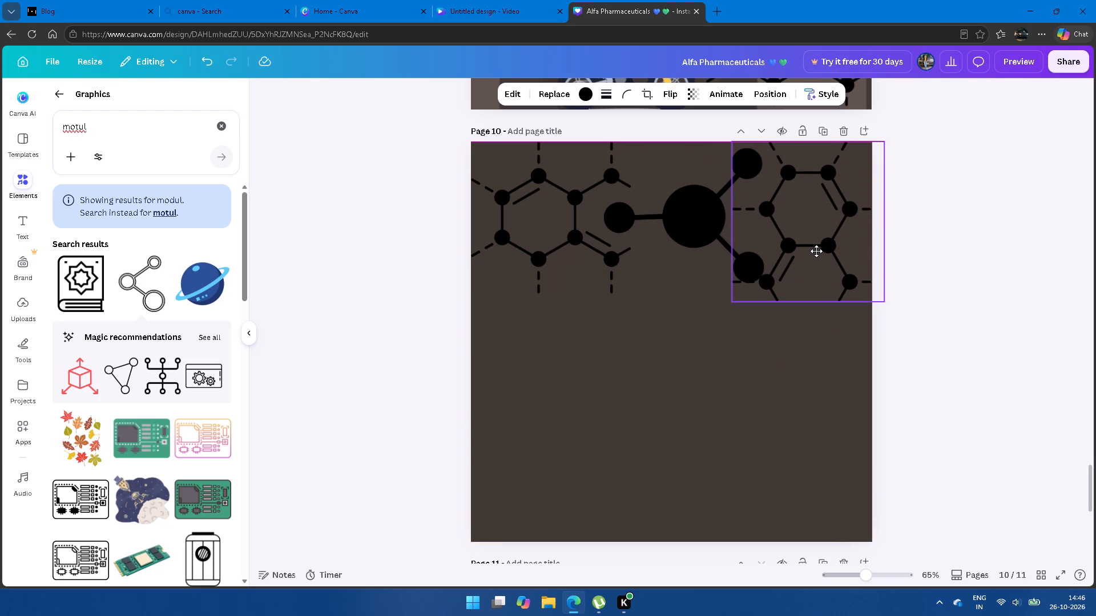
{"action": "left_click_drag", "start_coordinate": [816, 251], "coordinate": [820, 253]}
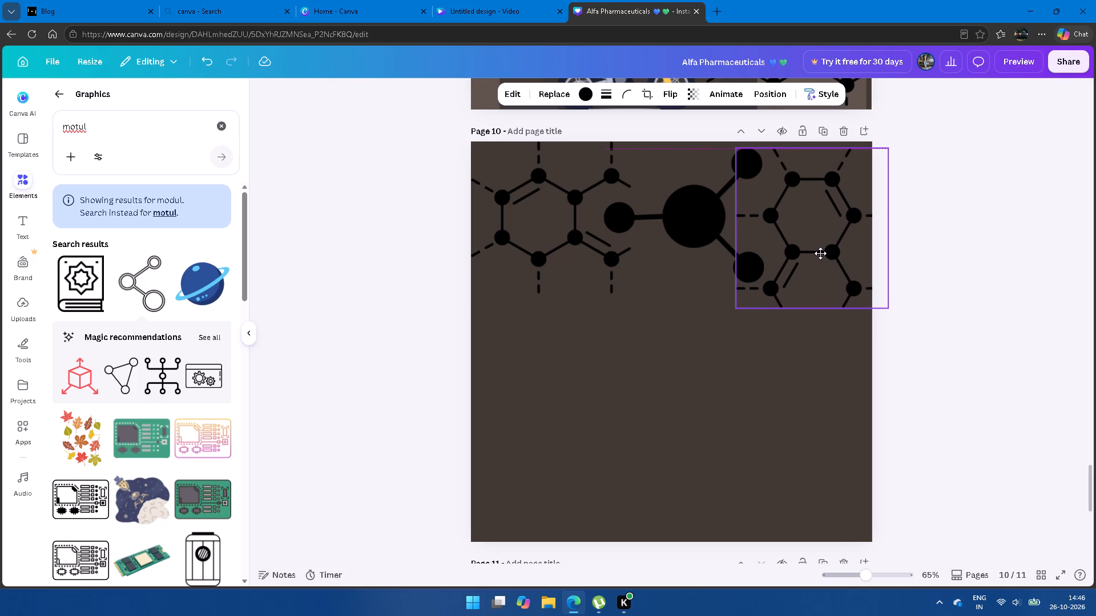
{"action": "left_click_drag", "start_coordinate": [820, 253], "coordinate": [821, 253]}
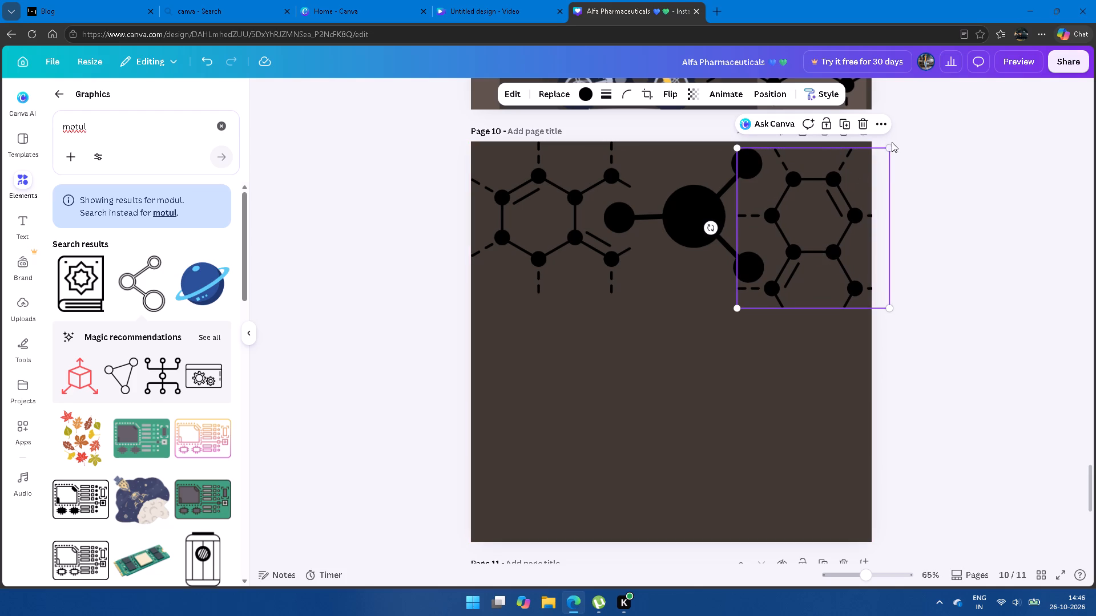
Enlarge the rotated hexagonal copy slightly to about 440 by 415, and nudge it left two increments.
{"action": "left_click_drag", "start_coordinate": [890, 146], "coordinate": [890, 140]}
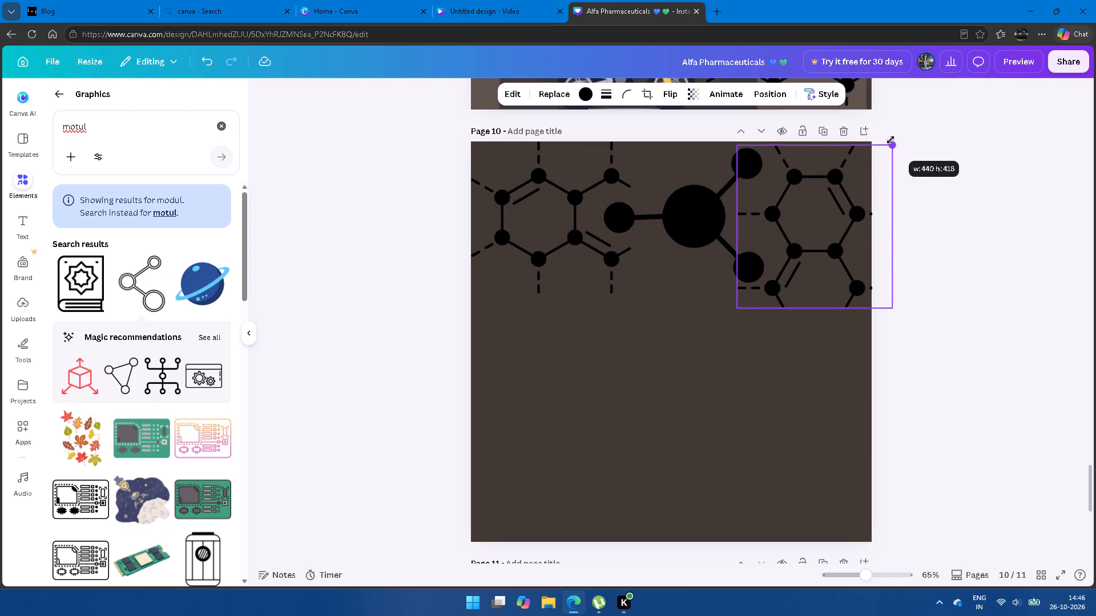
{"action": "left_click_drag", "start_coordinate": [890, 140], "coordinate": [888, 139]}
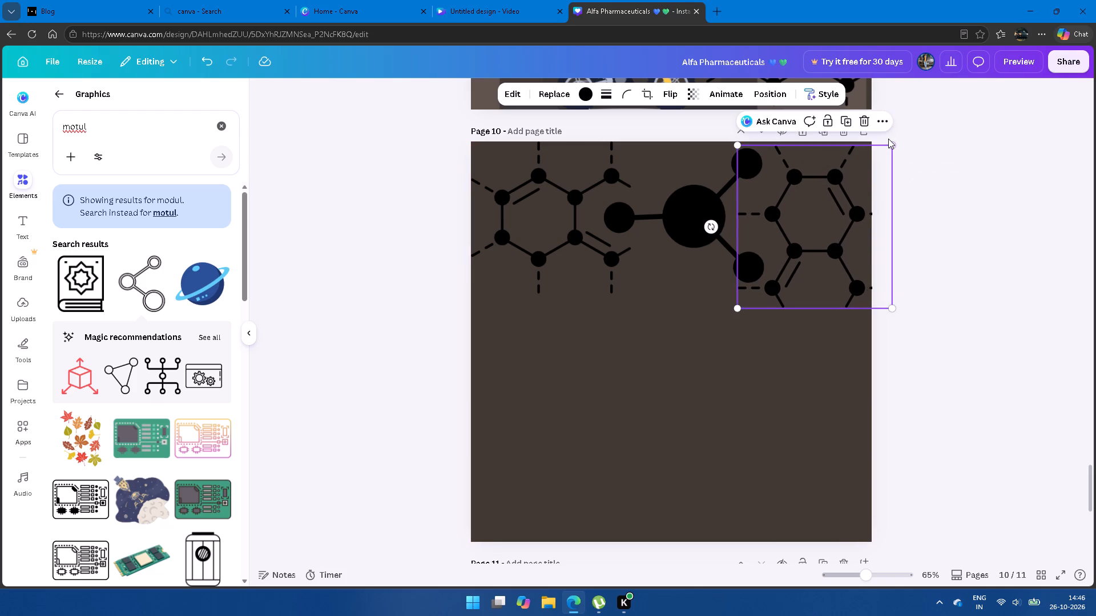
{"action": "key", "text": "Left"}
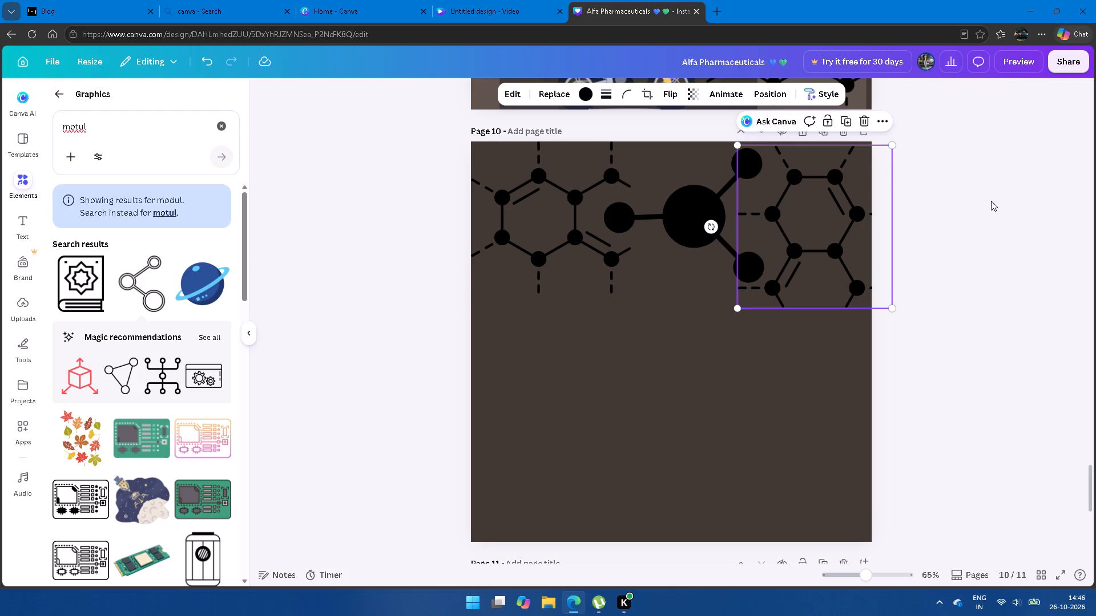
{"action": "left_click", "coordinate": [991, 201]}
{"action": "left_click", "coordinate": [833, 272]}
{"action": "key", "text": "Left"}
{"action": "left_click", "coordinate": [972, 253]}
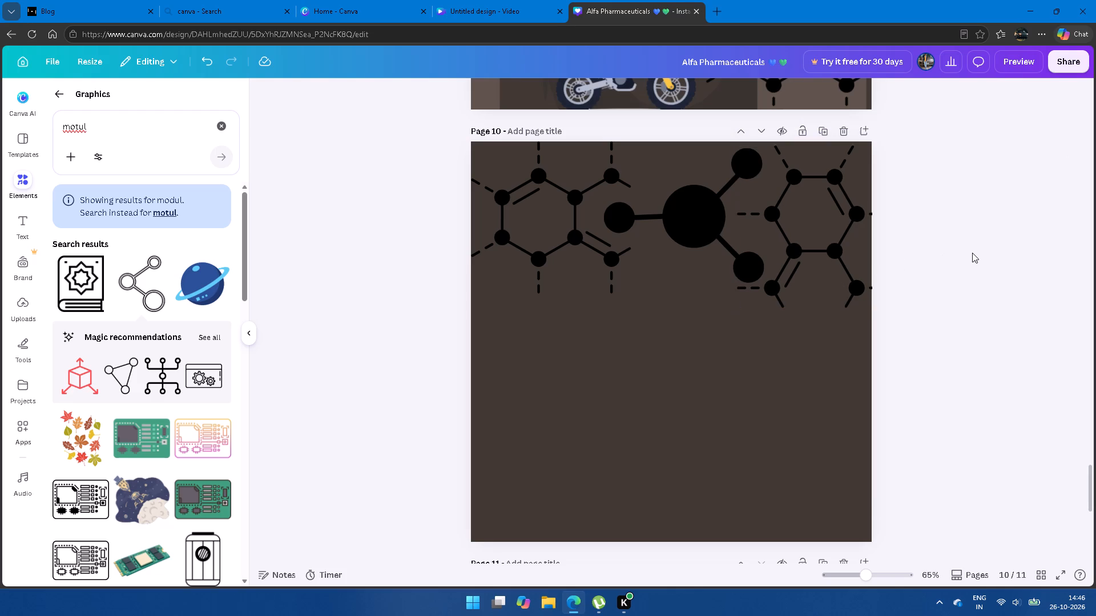
Duplicate the solid three-armed molecule, place the copy lower on page 10, and rotate it clockwise so its single arm points up.
{"action": "left_click", "coordinate": [714, 244]}
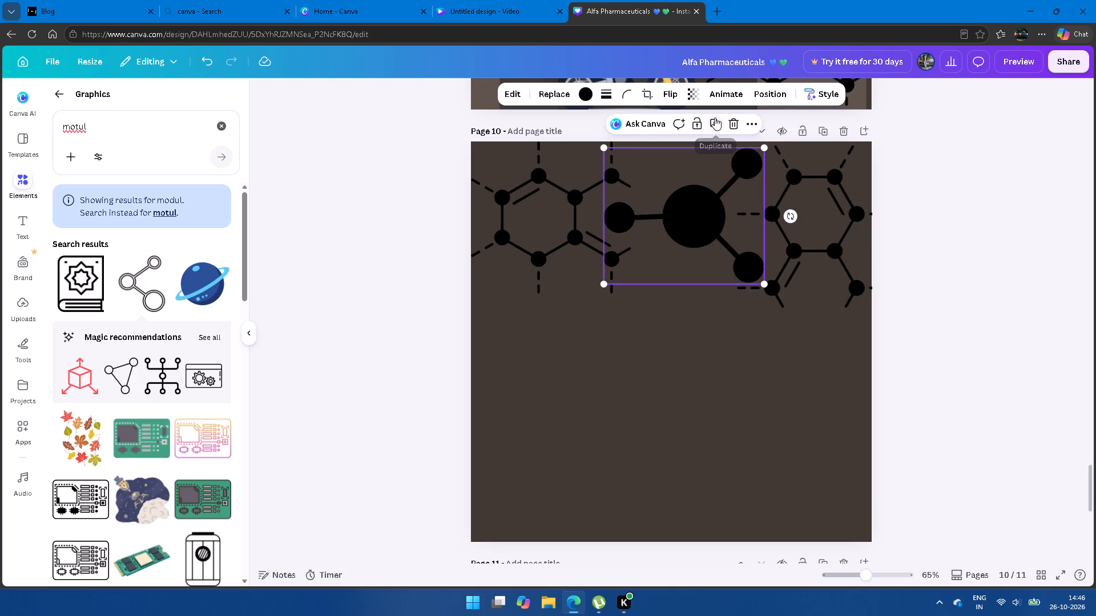
{"action": "left_click", "coordinate": [715, 119]}
{"action": "left_click_drag", "start_coordinate": [700, 220], "coordinate": [760, 325]}
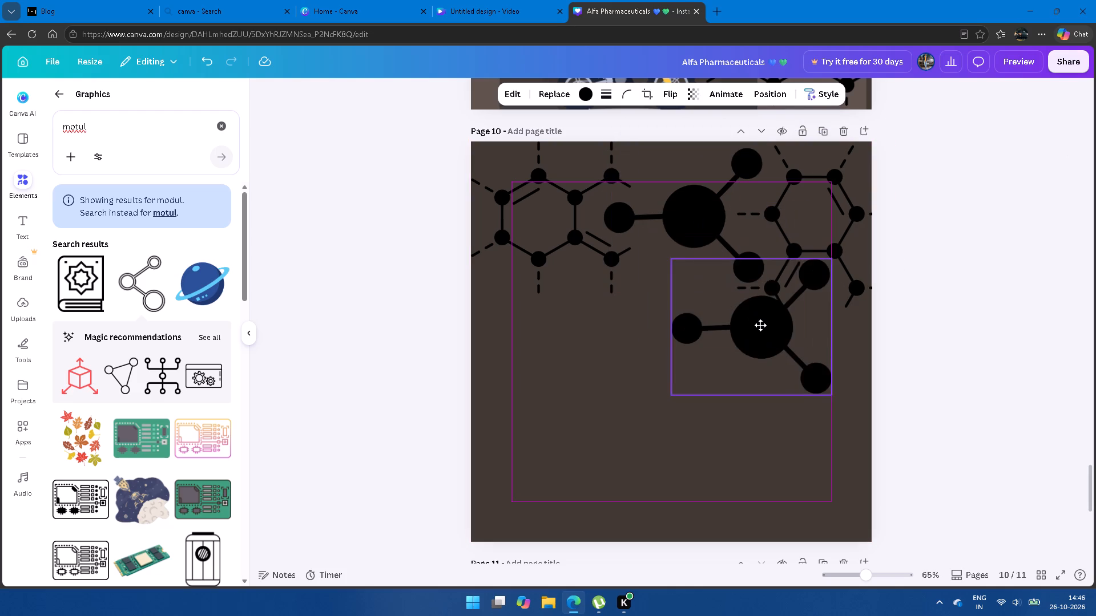
{"action": "left_click_drag", "start_coordinate": [760, 325], "coordinate": [767, 375]}
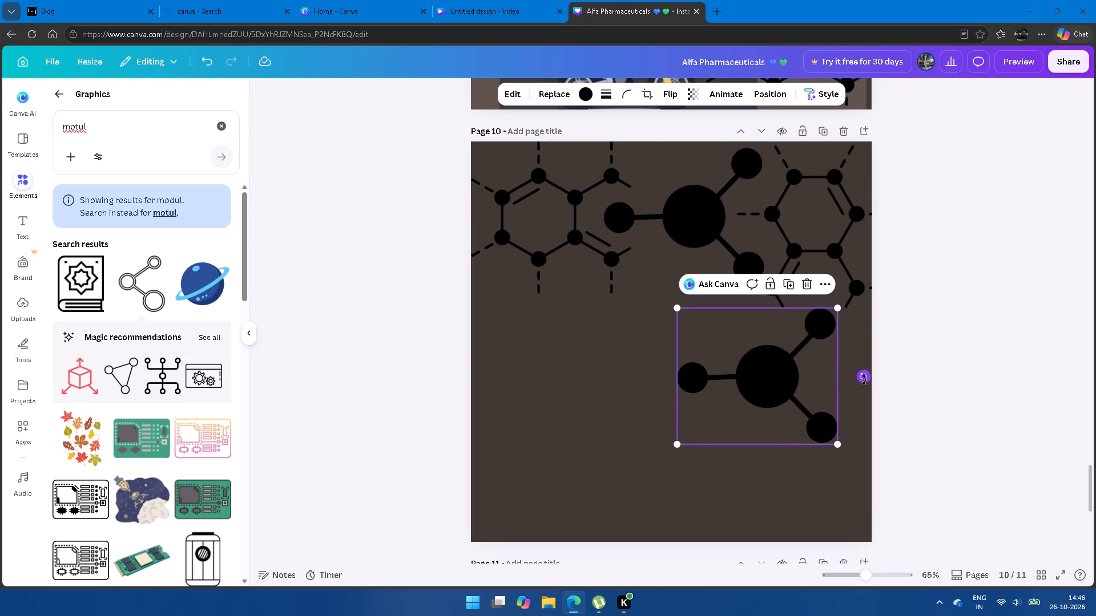
{"action": "left_click_drag", "start_coordinate": [865, 379], "coordinate": [808, 511]}
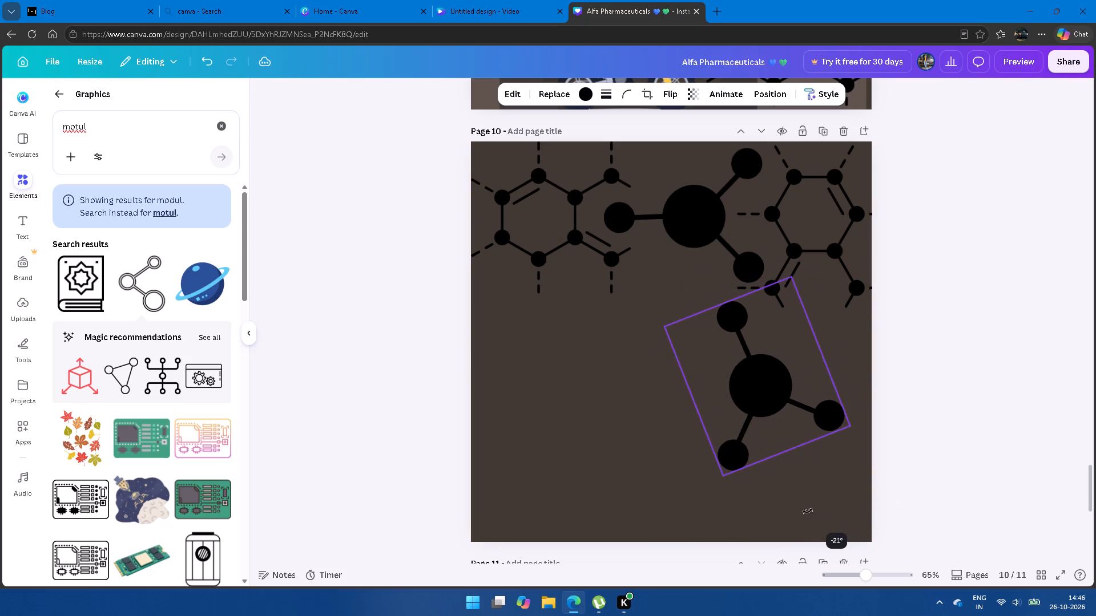
{"action": "left_click_drag", "start_coordinate": [808, 511], "coordinate": [766, 535]}
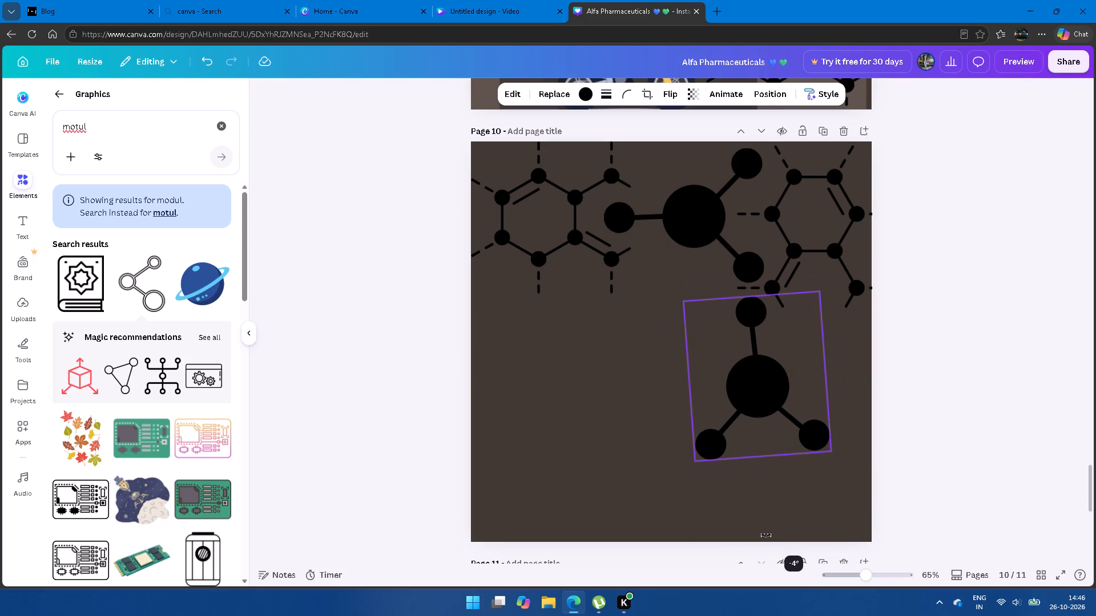
{"action": "left_click_drag", "start_coordinate": [766, 535], "coordinate": [759, 538]}
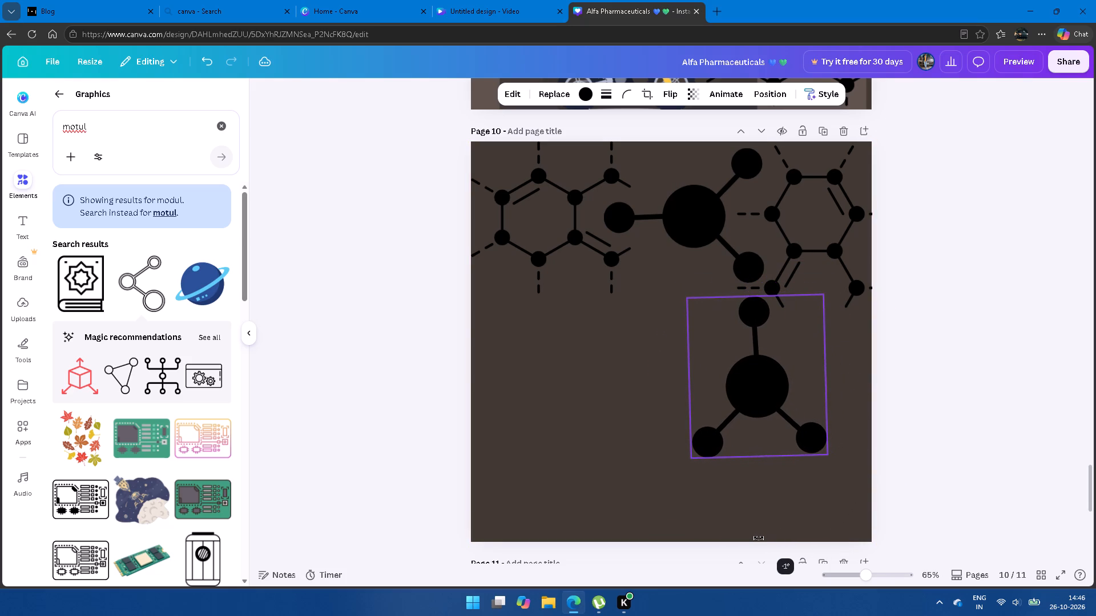
{"action": "left_click_drag", "start_coordinate": [759, 538], "coordinate": [757, 538]}
Shrink the solid molecule copy and center it under the rotated hexagonal molecule, against page 10's right edge.
{"action": "left_click_drag", "start_coordinate": [759, 389], "coordinate": [785, 379]}
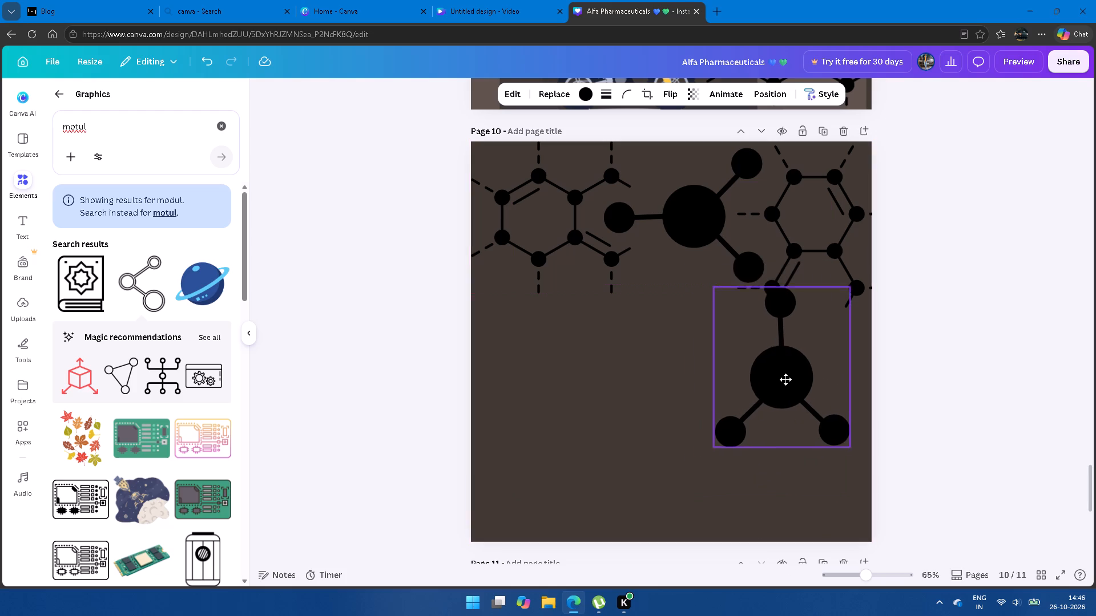
{"action": "left_click_drag", "start_coordinate": [785, 379], "coordinate": [816, 374]}
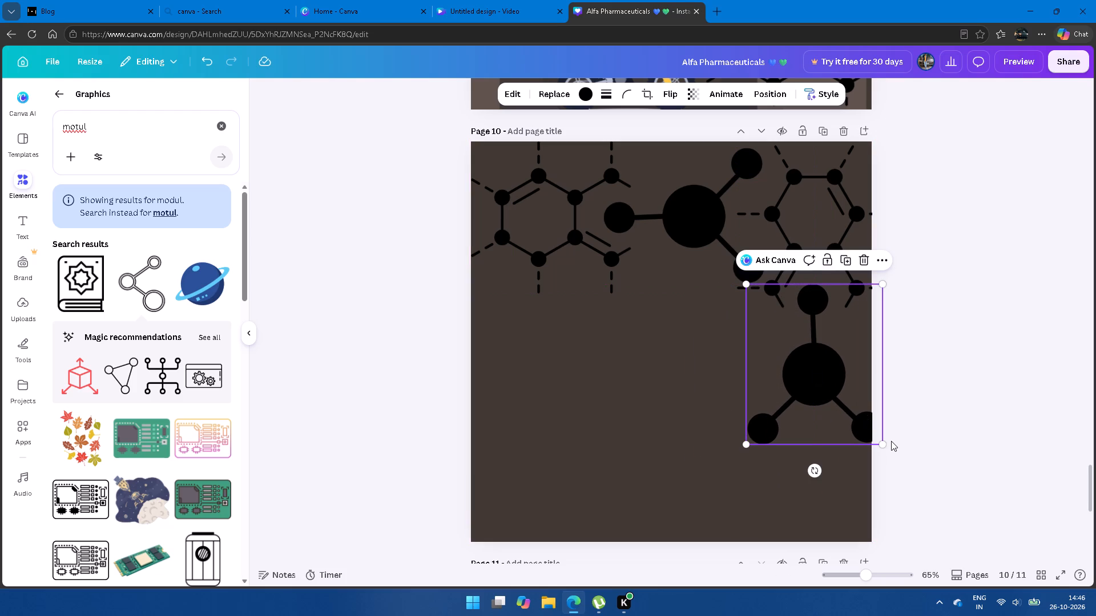
{"action": "left_click_drag", "start_coordinate": [883, 445], "coordinate": [867, 437]}
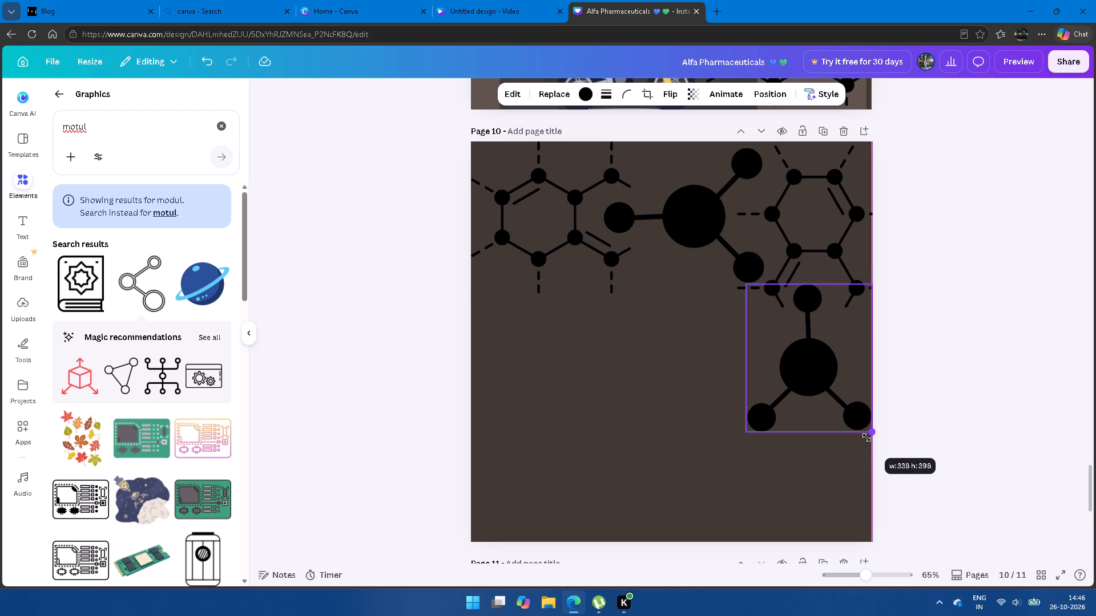
{"action": "left_click_drag", "start_coordinate": [867, 437], "coordinate": [859, 428]}
{"action": "left_click_drag", "start_coordinate": [815, 364], "coordinate": [827, 366]}
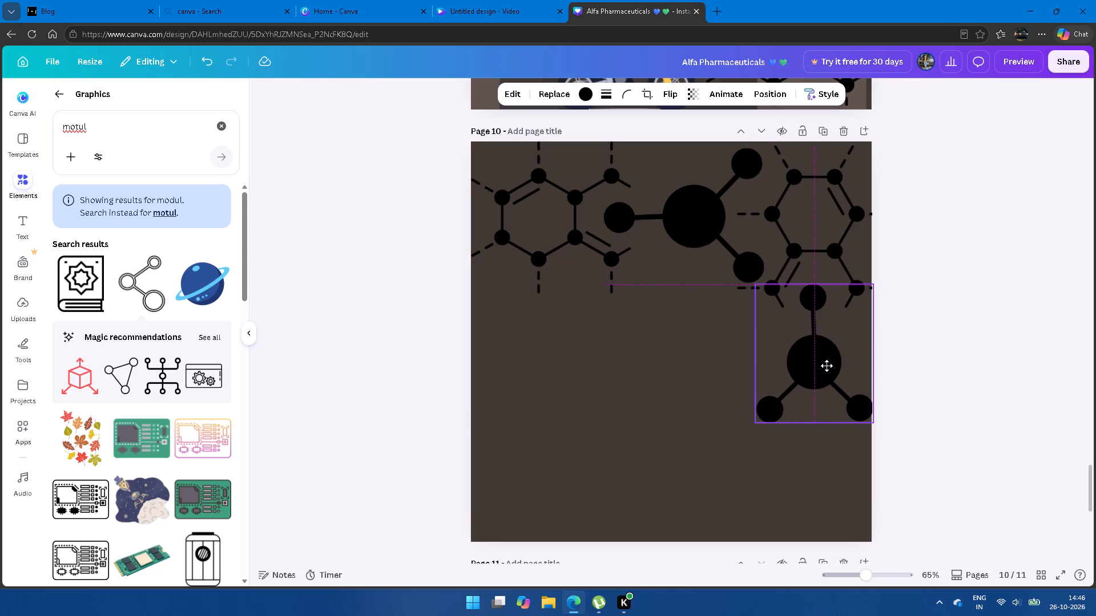
{"action": "left_click_drag", "start_coordinate": [827, 366], "coordinate": [827, 367]}
{"action": "left_click_drag", "start_coordinate": [827, 367], "coordinate": [825, 364]}
{"action": "left_click_drag", "start_coordinate": [825, 364], "coordinate": [824, 363]}
{"action": "left_click", "coordinate": [913, 339]}
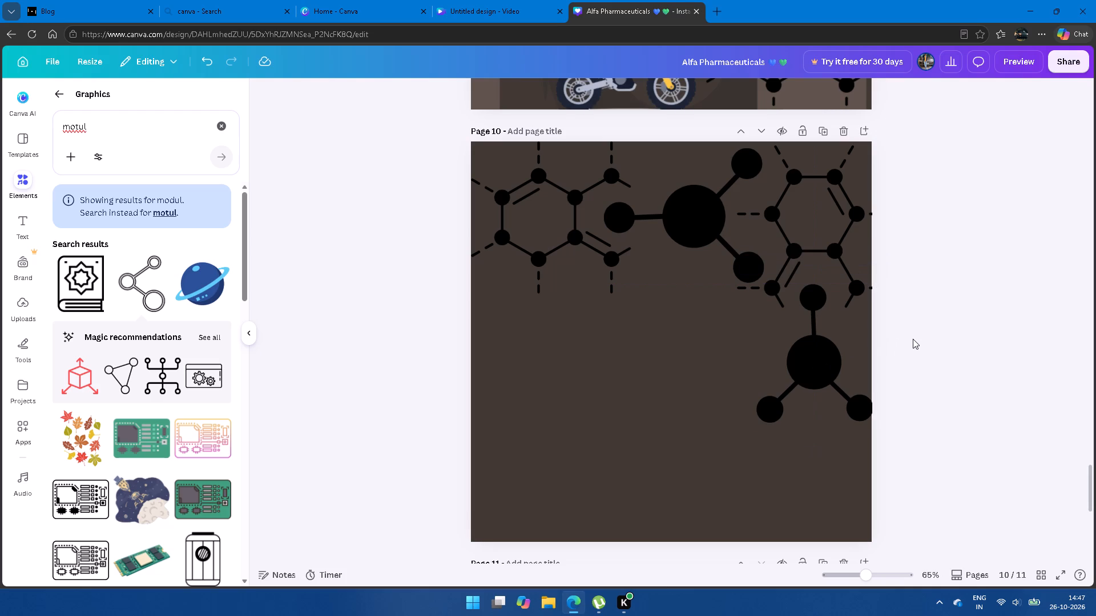
Move the smaller solid molecule up slightly so its top circle sits between the rotated hexagonal molecule's two lowest nodes.
{"action": "left_click", "coordinate": [815, 366]}
{"action": "left_click_drag", "start_coordinate": [815, 366], "coordinate": [815, 356]}
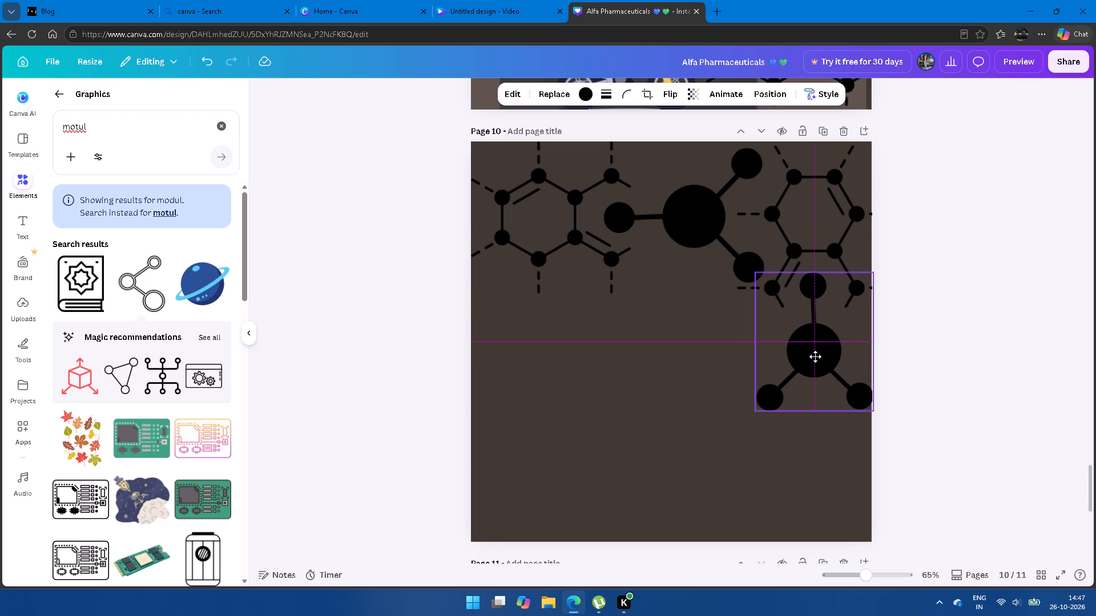
{"action": "left_click_drag", "start_coordinate": [815, 356], "coordinate": [816, 357]}
{"action": "left_click_drag", "start_coordinate": [816, 357], "coordinate": [816, 358]}
{"action": "left_click_drag", "start_coordinate": [816, 358], "coordinate": [815, 360]}
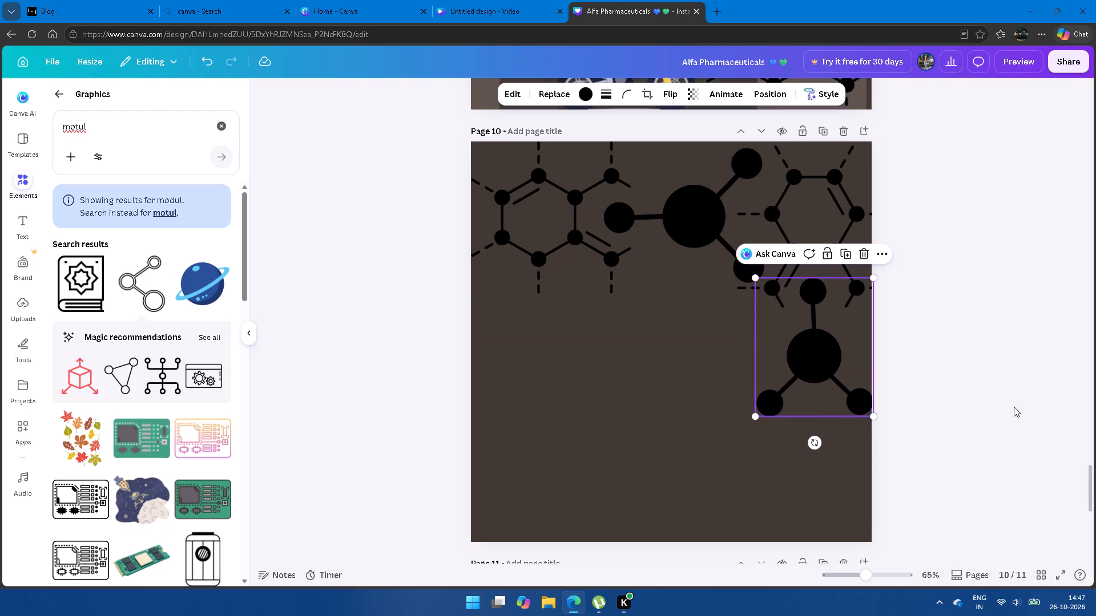
Add the eight-armed gear graphic from the motul results to page 10, shrink it slightly, and place it beneath the large solid molecule.
{"action": "left_click", "coordinate": [1014, 407]}
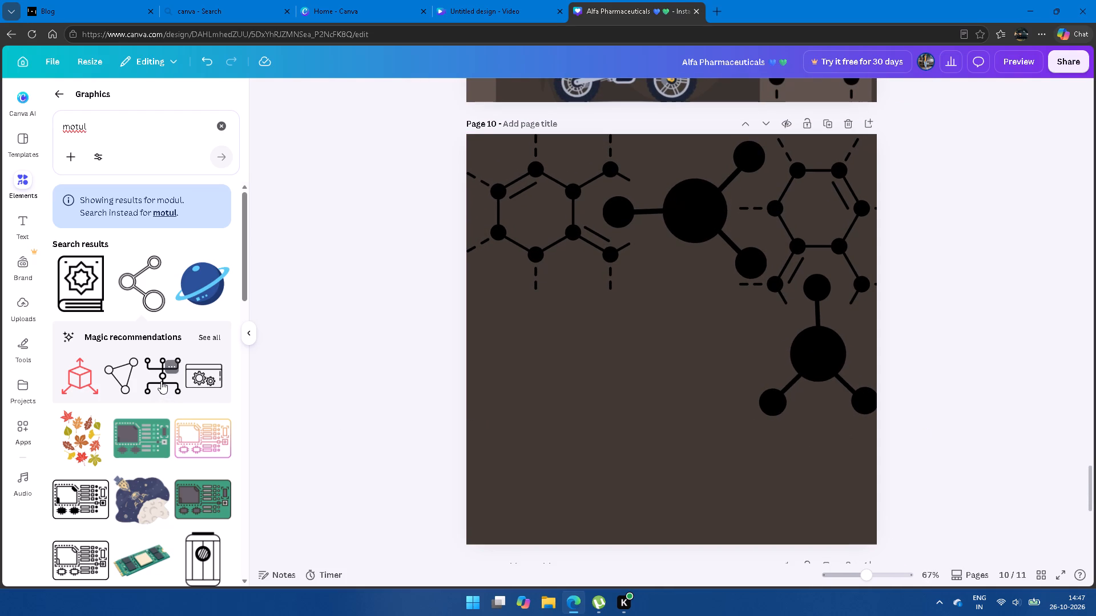
{"action": "scroll", "coordinate": [161, 381], "scroll_direction": "down", "scroll_amount": 3}
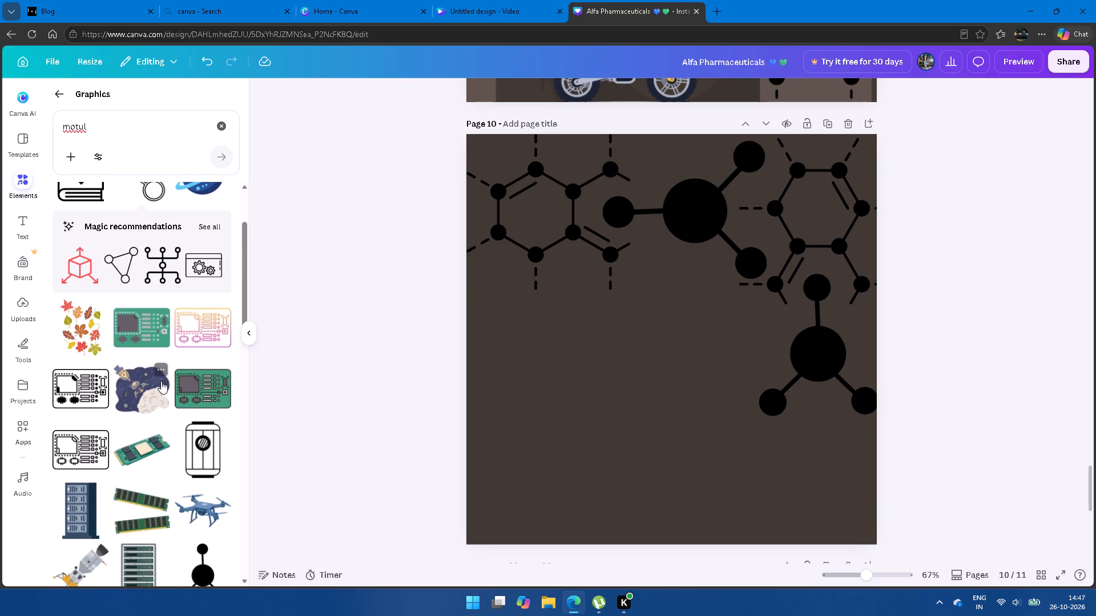
{"action": "scroll", "coordinate": [161, 381], "scroll_direction": "down", "scroll_amount": 1}
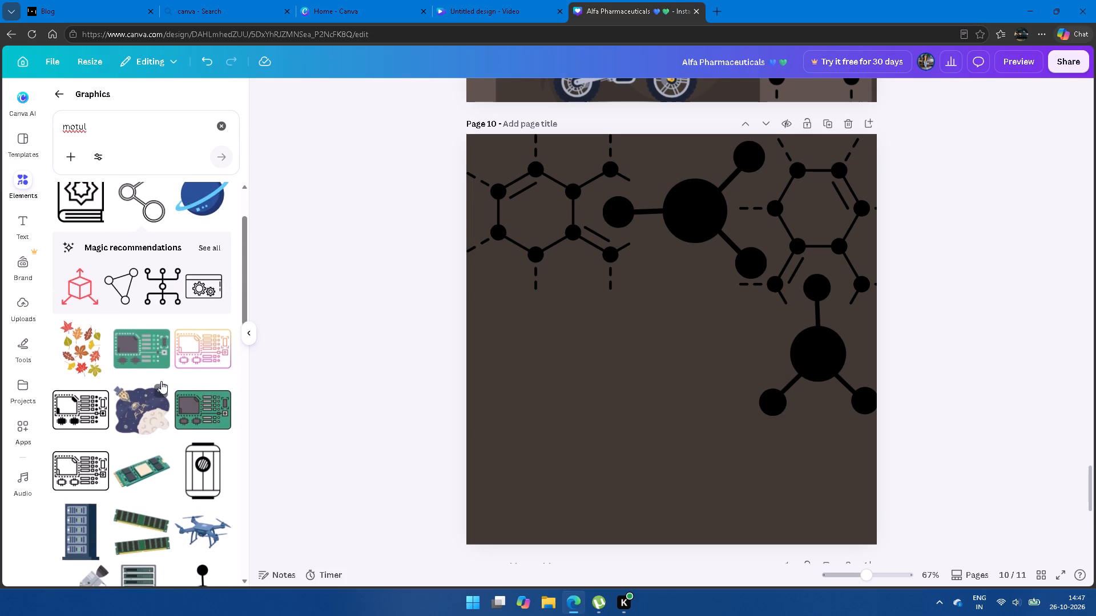
{"action": "scroll", "coordinate": [161, 381], "scroll_direction": "down", "scroll_amount": 3}
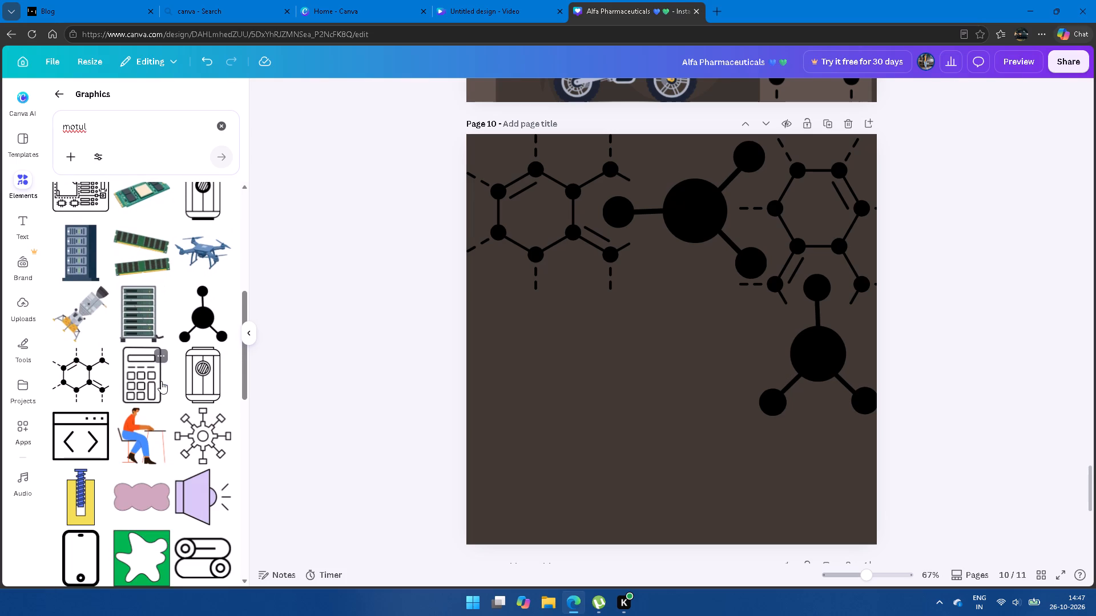
{"action": "scroll", "coordinate": [161, 381], "scroll_direction": "down", "scroll_amount": 1}
{"action": "left_click", "coordinate": [198, 415]}
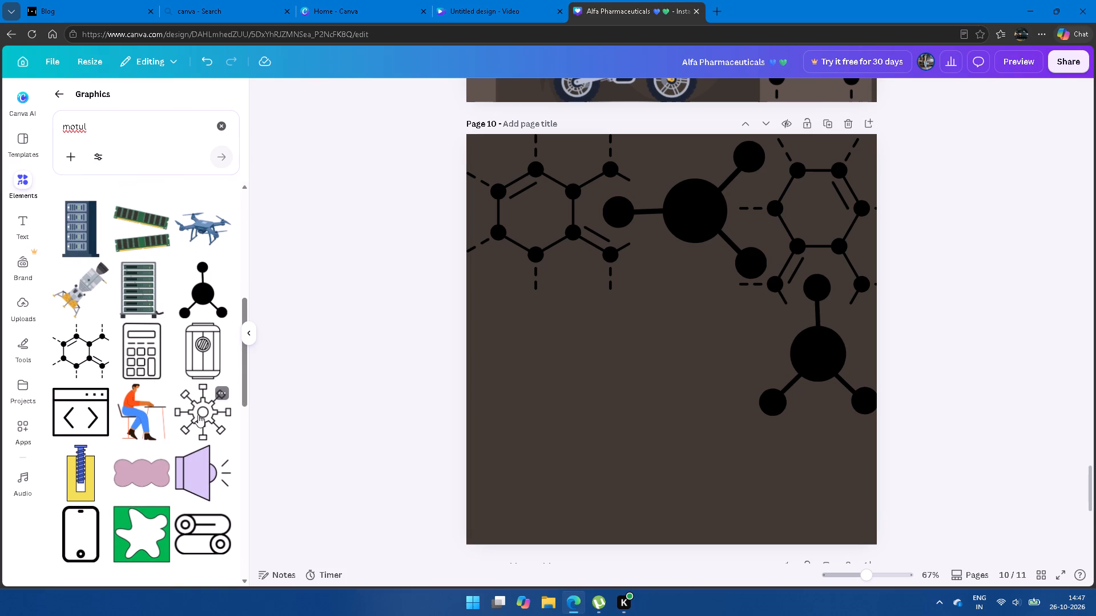
{"action": "left_click_drag", "start_coordinate": [652, 344], "coordinate": [654, 344]}
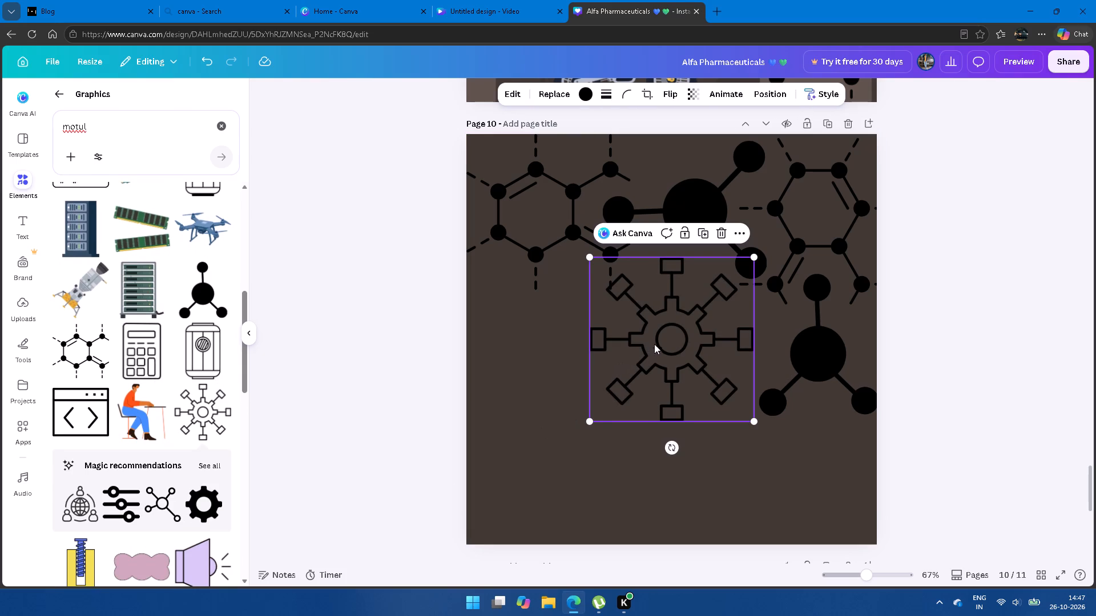
{"action": "left_click_drag", "start_coordinate": [654, 344], "coordinate": [657, 334]}
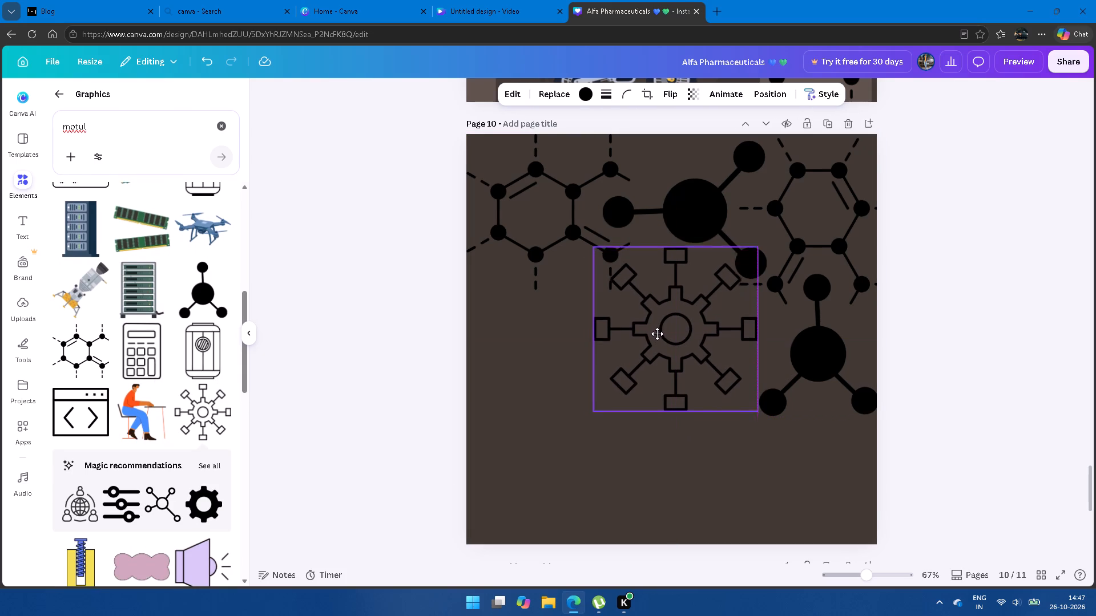
{"action": "left_click_drag", "start_coordinate": [657, 334], "coordinate": [659, 335]}
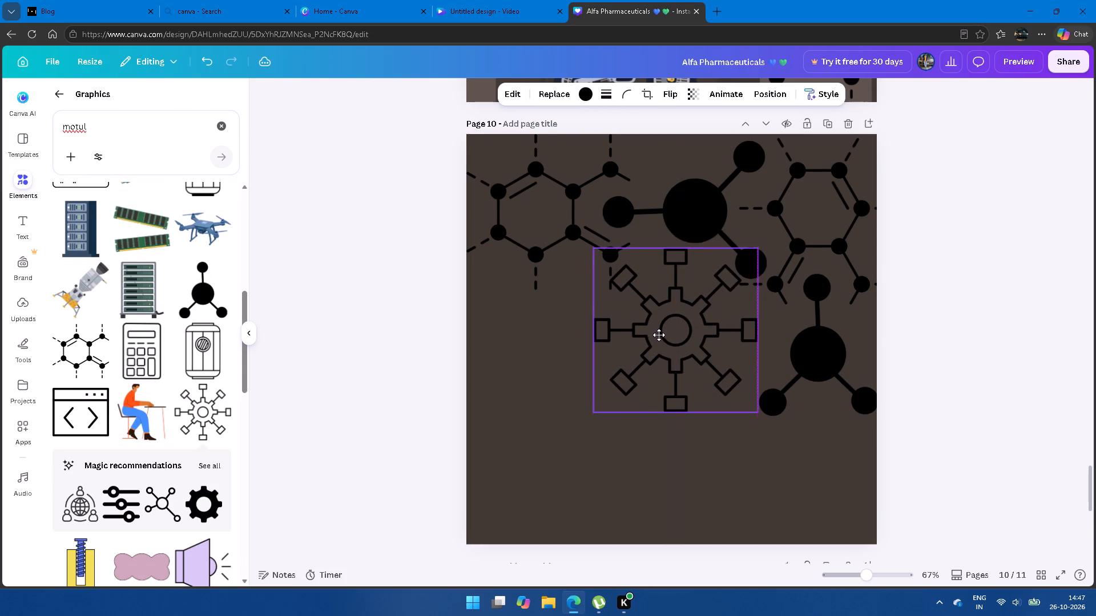
{"action": "left_click_drag", "start_coordinate": [659, 335], "coordinate": [658, 335]}
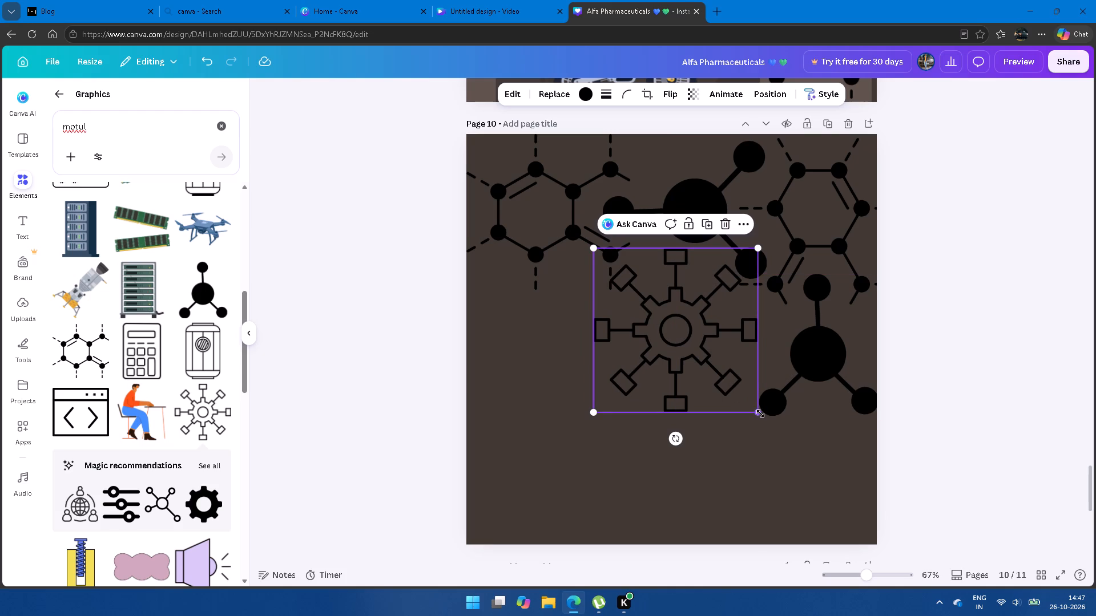
{"action": "left_click_drag", "start_coordinate": [760, 414], "coordinate": [735, 395]}
{"action": "left_click_drag", "start_coordinate": [678, 342], "coordinate": [684, 343]}
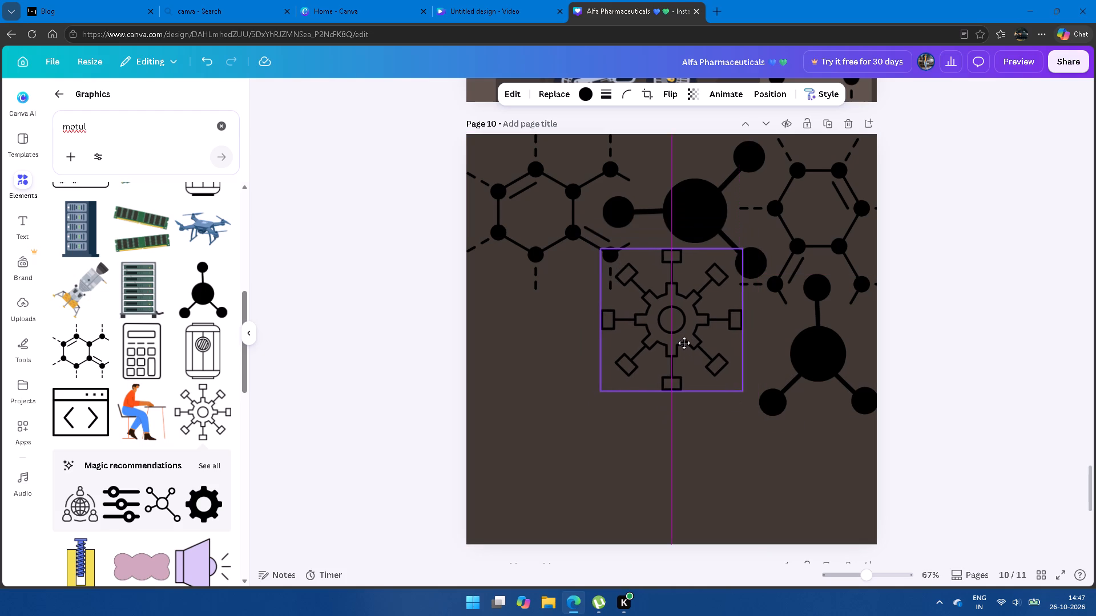
{"action": "left_click_drag", "start_coordinate": [684, 343], "coordinate": [690, 343]}
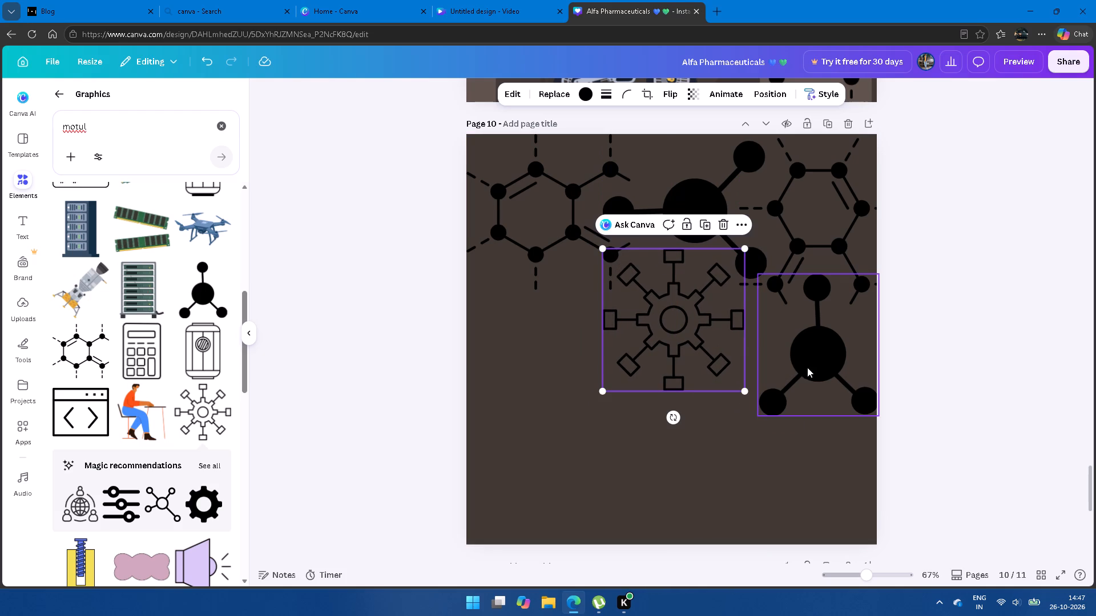
Delete the smaller solid molecule beneath the rotated hexagonal molecule on page 10.
{"action": "left_click", "coordinate": [808, 368]}
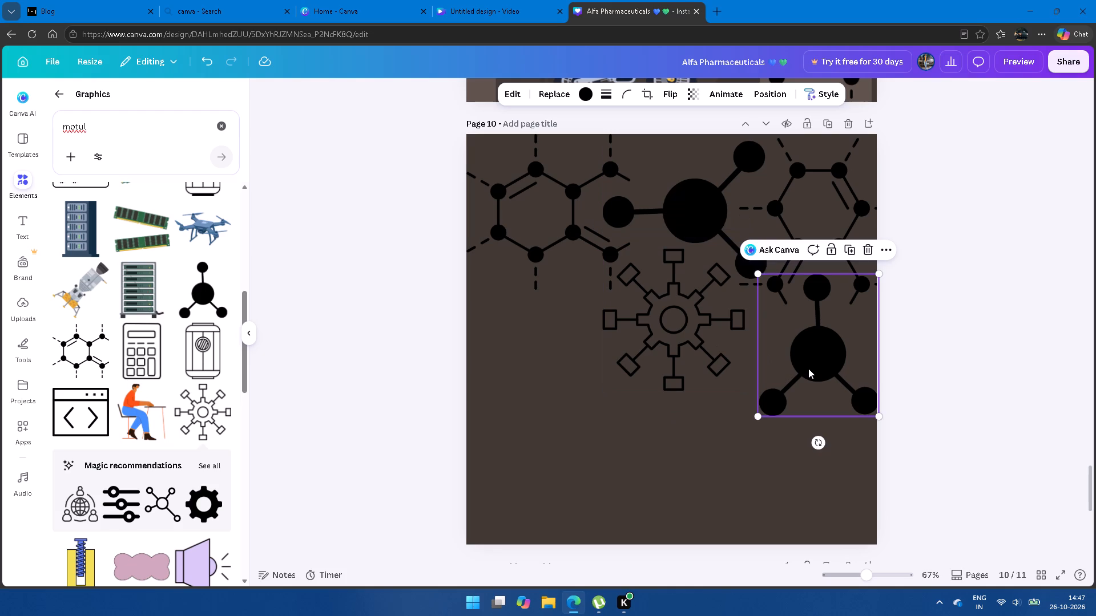
{"action": "key", "text": "Delete"}
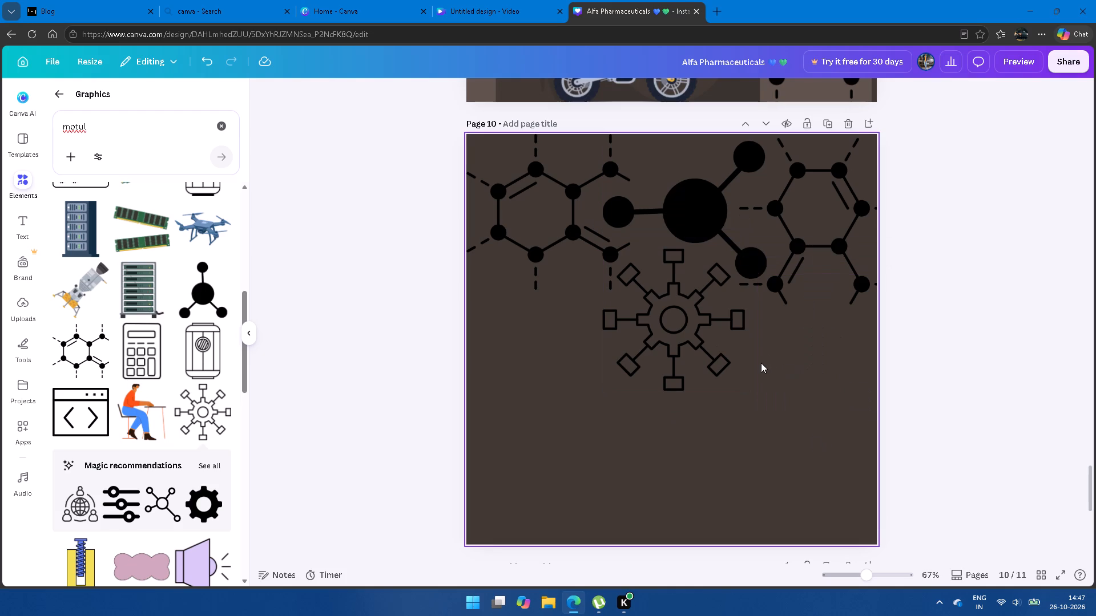
Duplicate the eight-armed gear, shrink the copy to the width between the rotated hexagonal molecule's two lowest nodes, and center it directly beneath them.
{"action": "left_click", "coordinate": [690, 339]}
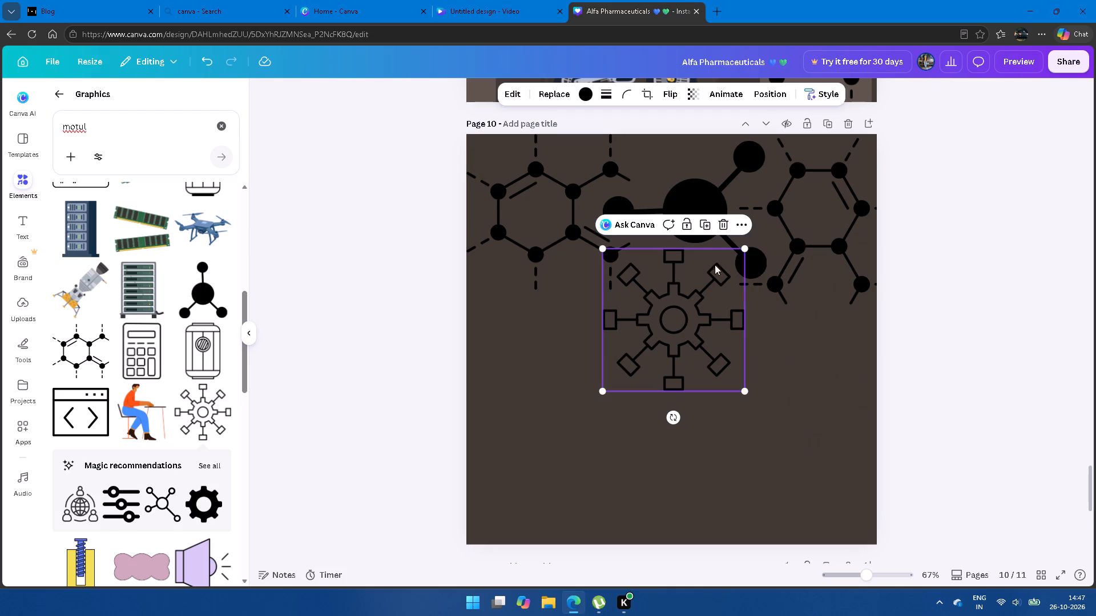
{"action": "left_click", "coordinate": [704, 225]}
{"action": "left_click_drag", "start_coordinate": [680, 318], "coordinate": [684, 318]}
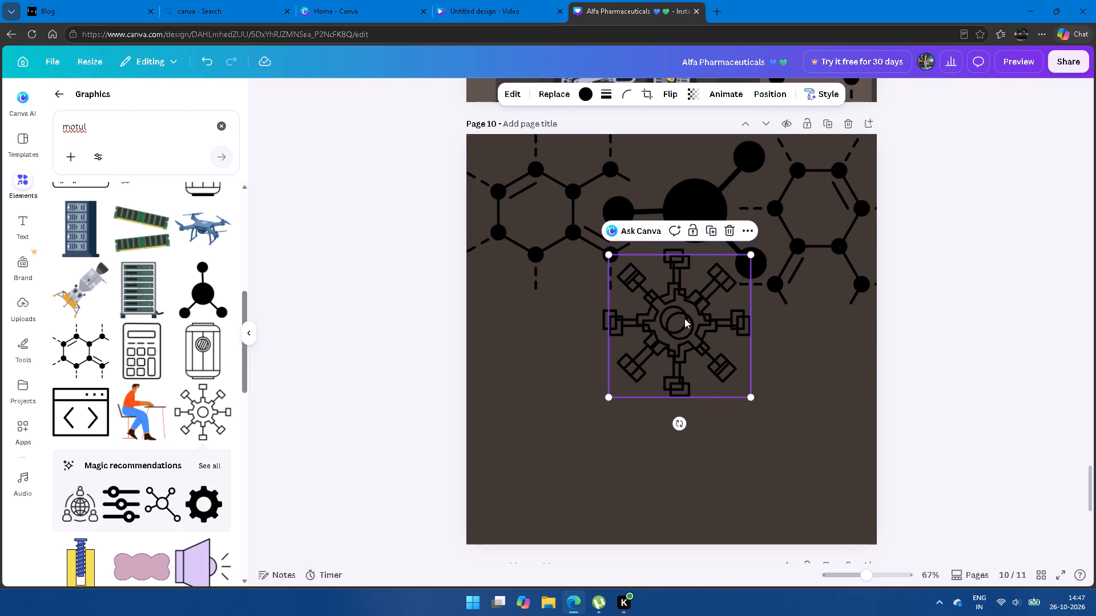
{"action": "left_click_drag", "start_coordinate": [684, 318], "coordinate": [810, 342]}
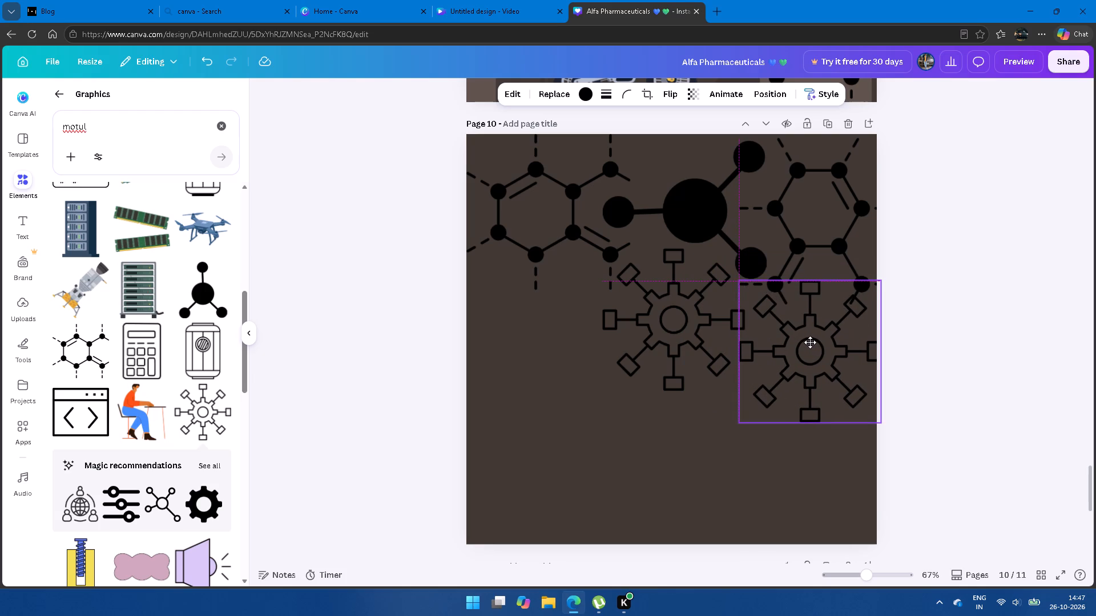
{"action": "left_click_drag", "start_coordinate": [810, 342], "coordinate": [808, 341]}
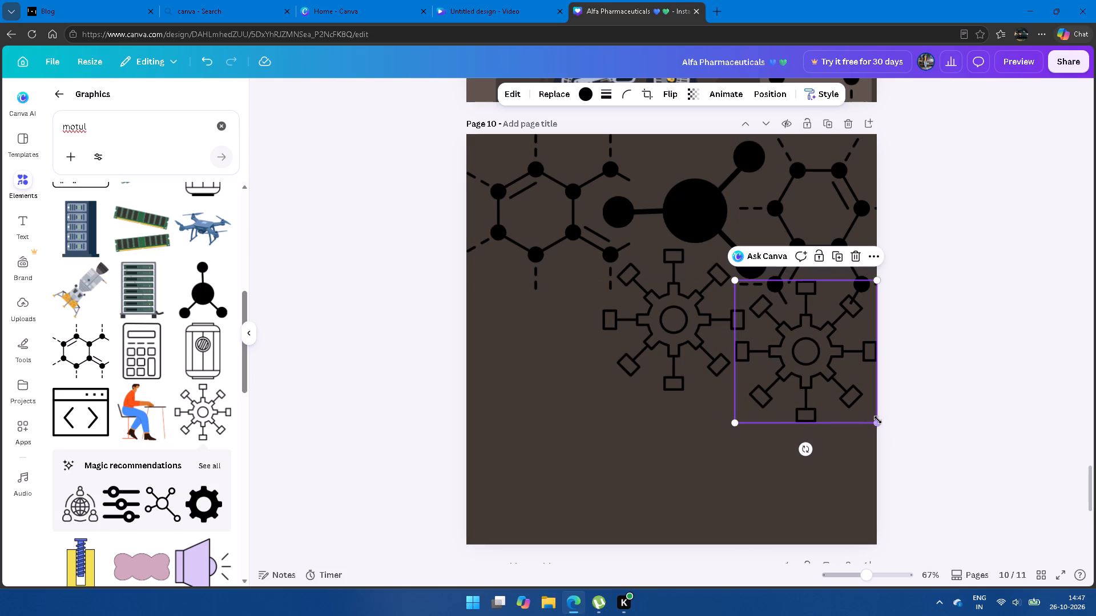
{"action": "left_click_drag", "start_coordinate": [878, 420], "coordinate": [817, 369]}
{"action": "left_click_drag", "start_coordinate": [775, 318], "coordinate": [812, 328]}
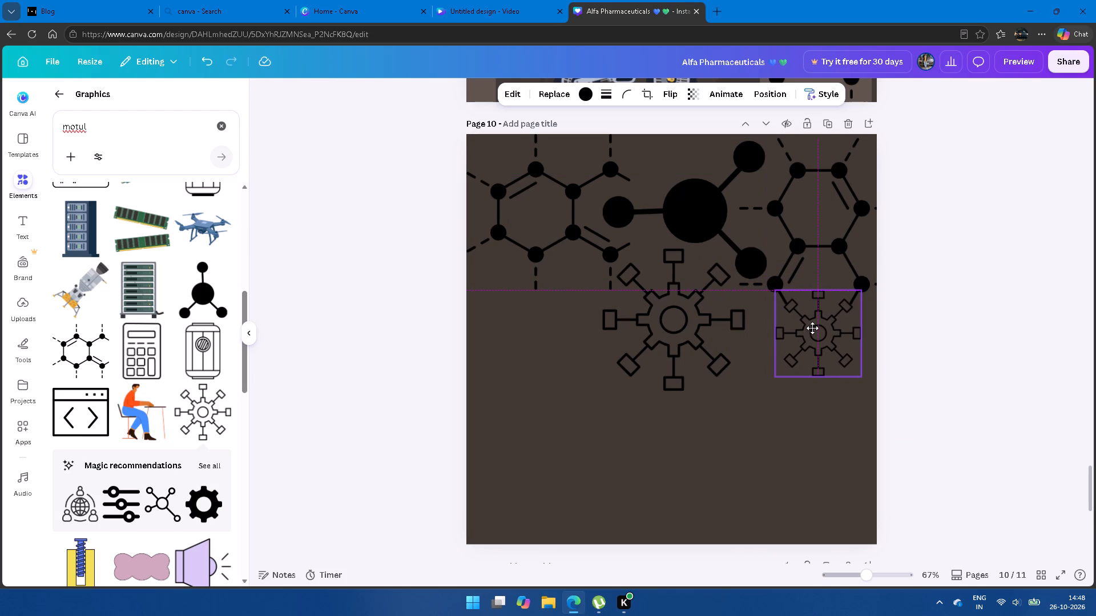
{"action": "left_click_drag", "start_coordinate": [812, 328], "coordinate": [811, 327]}
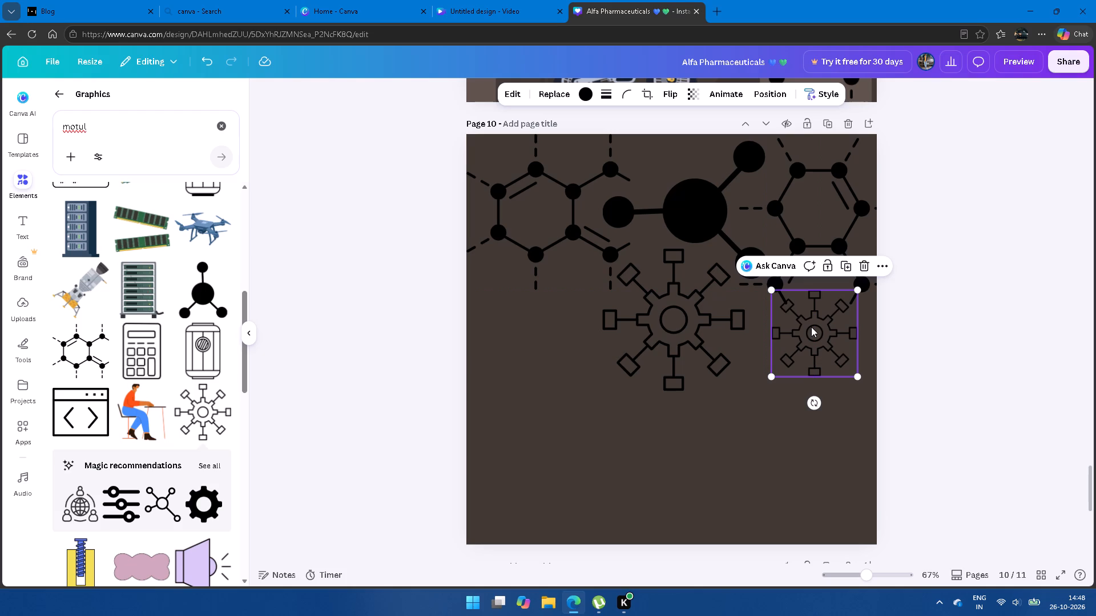
{"action": "left_click", "coordinate": [811, 327]}
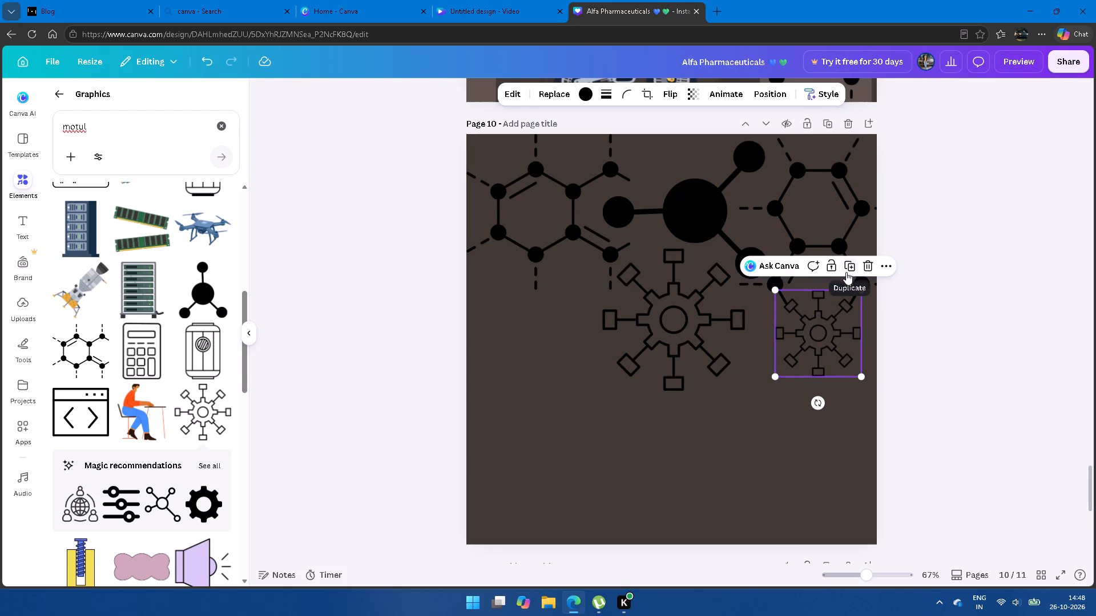
Duplicate the small gear and place the copy under the first hexagonal molecule, level with the other small gear.
{"action": "left_click", "coordinate": [849, 262]}
{"action": "left_click_drag", "start_coordinate": [824, 333], "coordinate": [663, 371]}
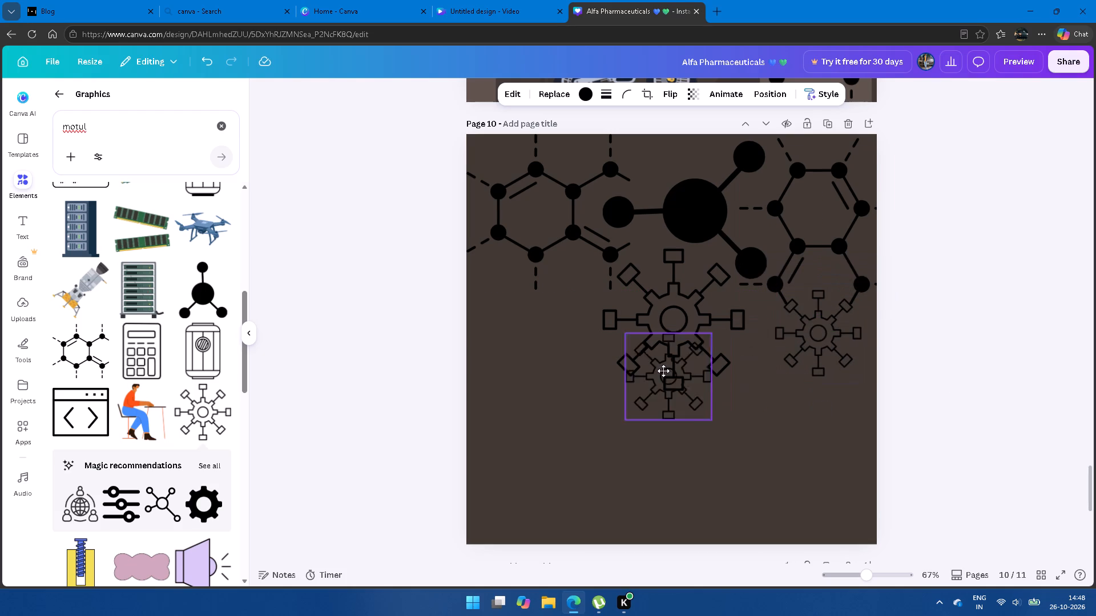
{"action": "left_click_drag", "start_coordinate": [663, 371], "coordinate": [535, 326]}
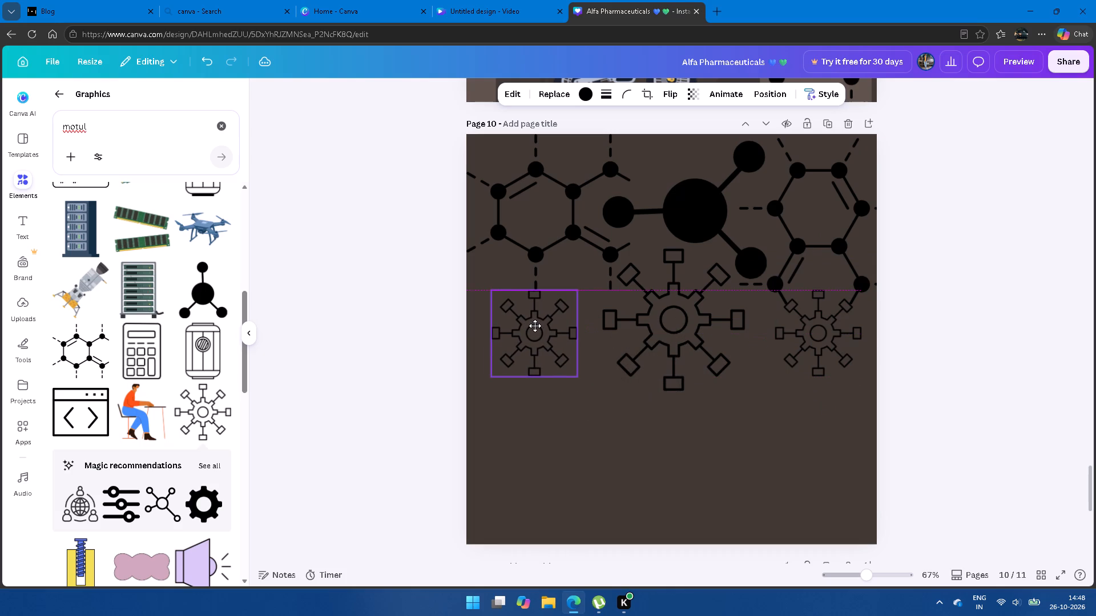
{"action": "left_click_drag", "start_coordinate": [535, 326], "coordinate": [534, 322]}
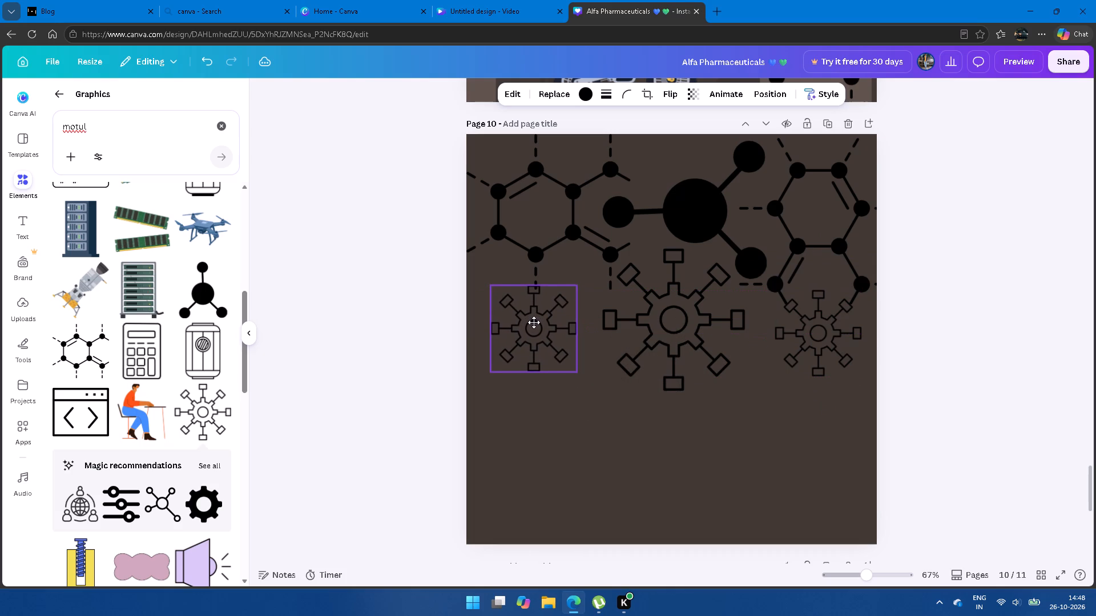
{"action": "left_click_drag", "start_coordinate": [534, 322], "coordinate": [535, 324]}
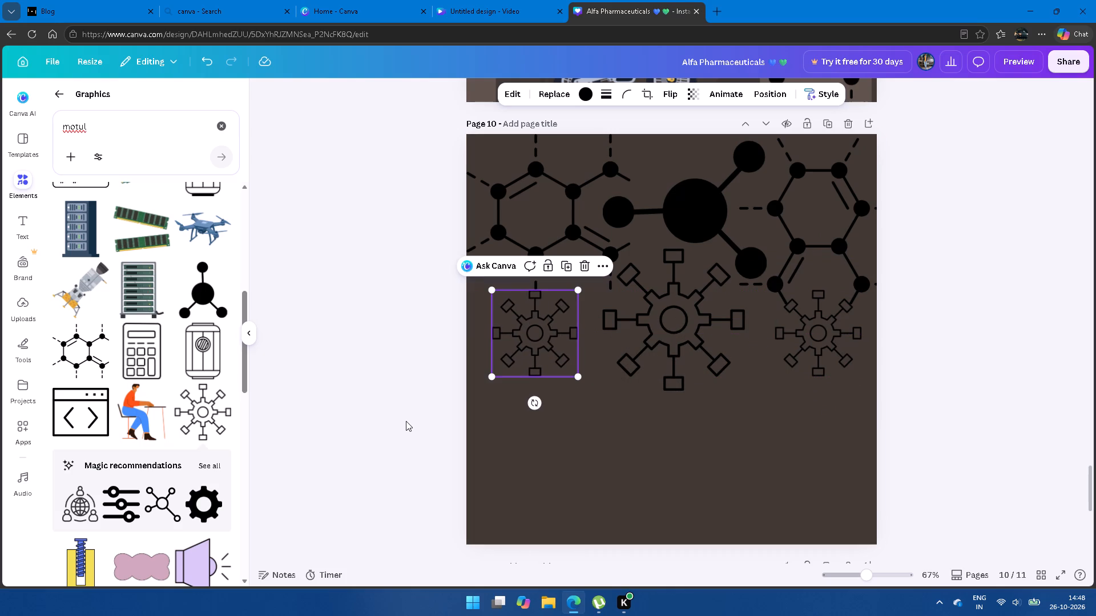
{"action": "left_click", "coordinate": [406, 421]}
Nudge the small gear under the first hexagonal molecule two increments up and two increments right.
{"action": "left_click", "coordinate": [539, 349]}
{"action": "key", "text": "Up"}
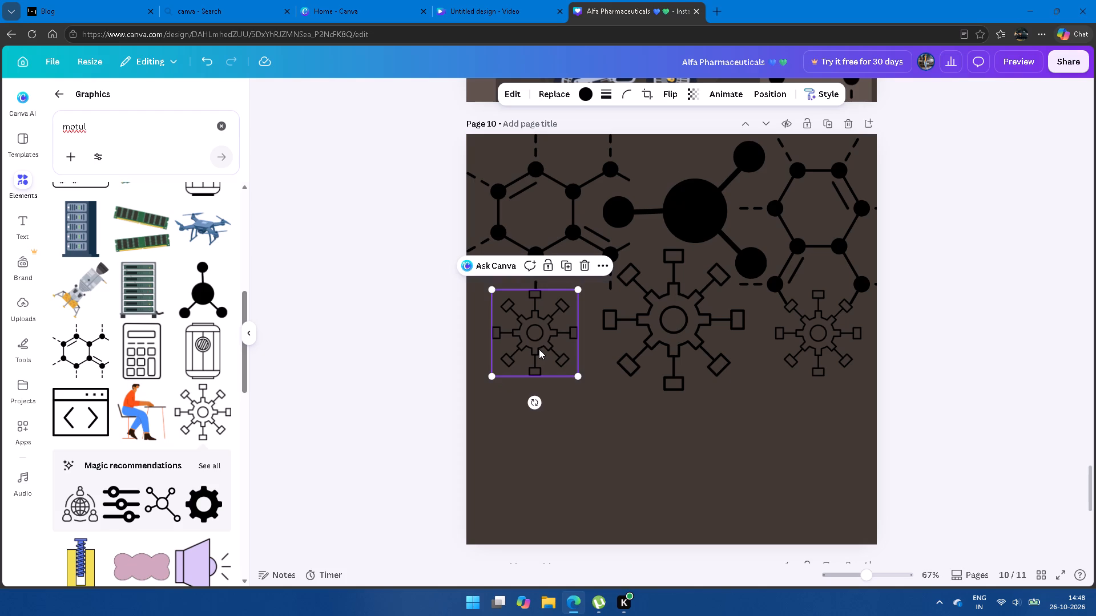
{"action": "key", "text": "Right"}
{"action": "key", "text": "Right"}
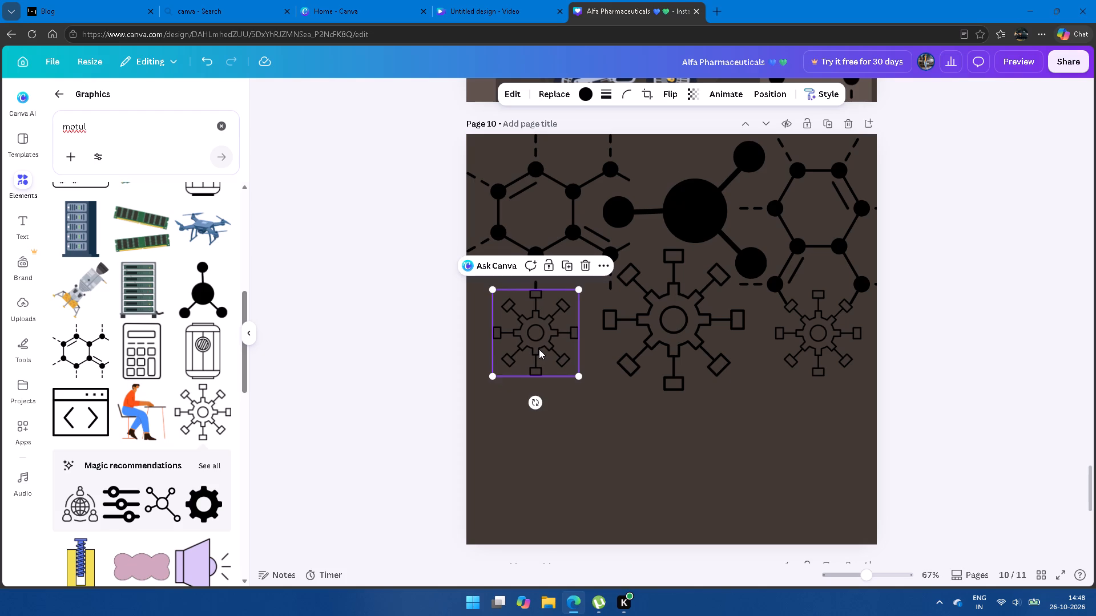
{"action": "key", "text": "Up"}
{"action": "left_click", "coordinate": [360, 404]}
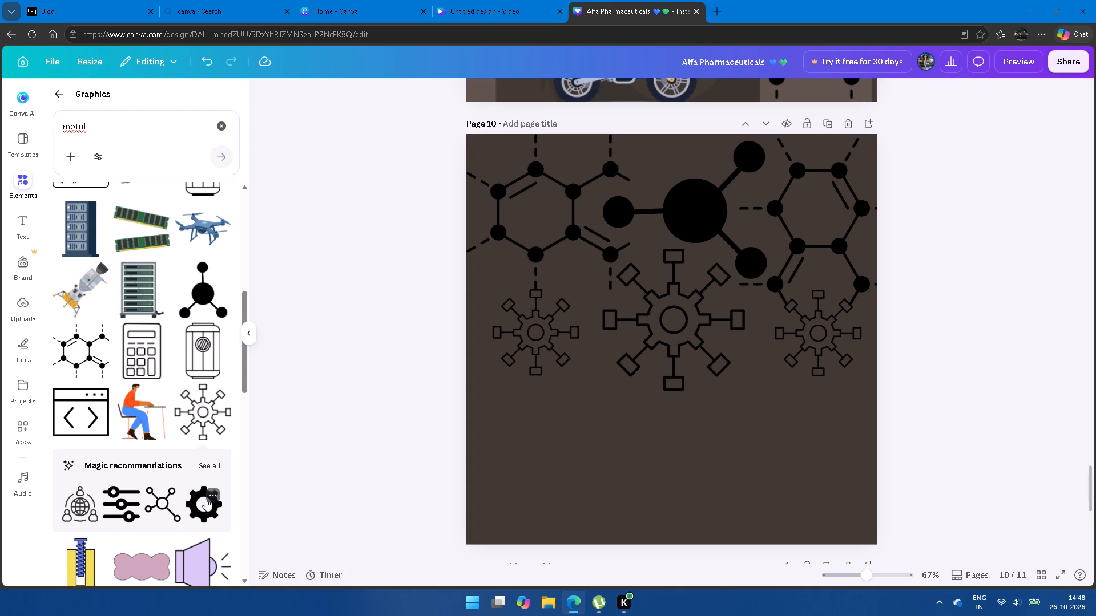
Browse the motul graphics results for further elements that suit page 10.
{"action": "scroll", "coordinate": [196, 508], "scroll_direction": "down", "scroll_amount": 1}
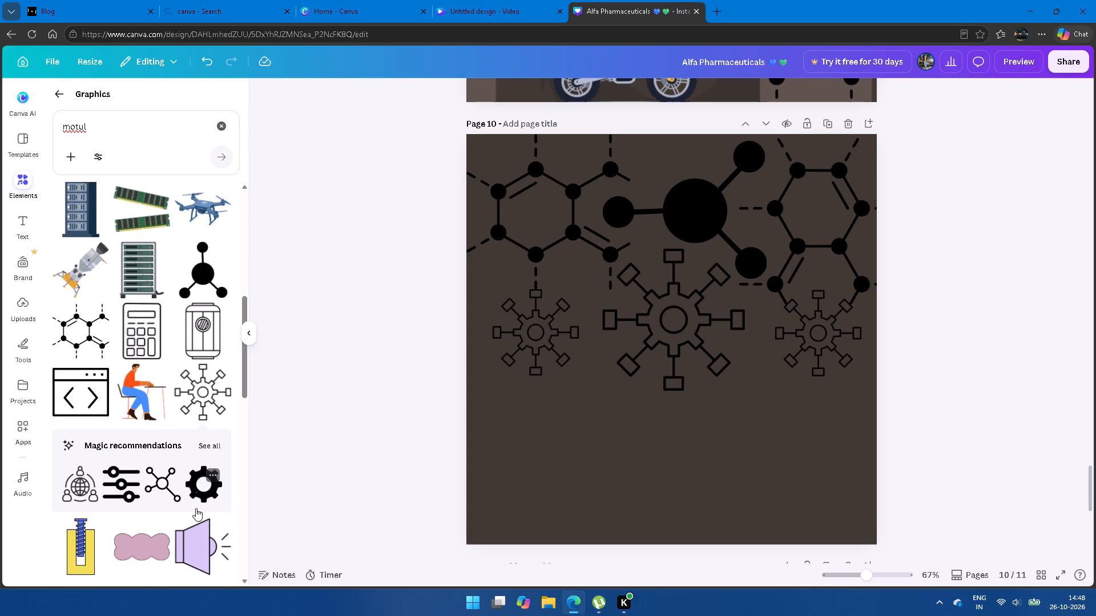
{"action": "scroll", "coordinate": [196, 508], "scroll_direction": "down", "scroll_amount": 2}
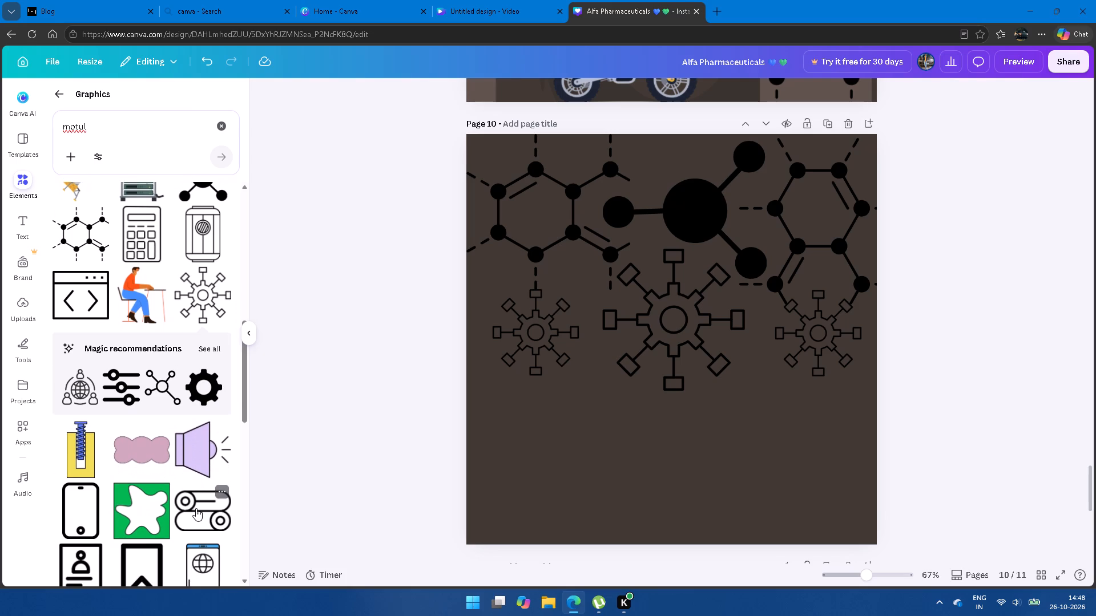
{"action": "scroll", "coordinate": [196, 508], "scroll_direction": "down", "scroll_amount": 6}
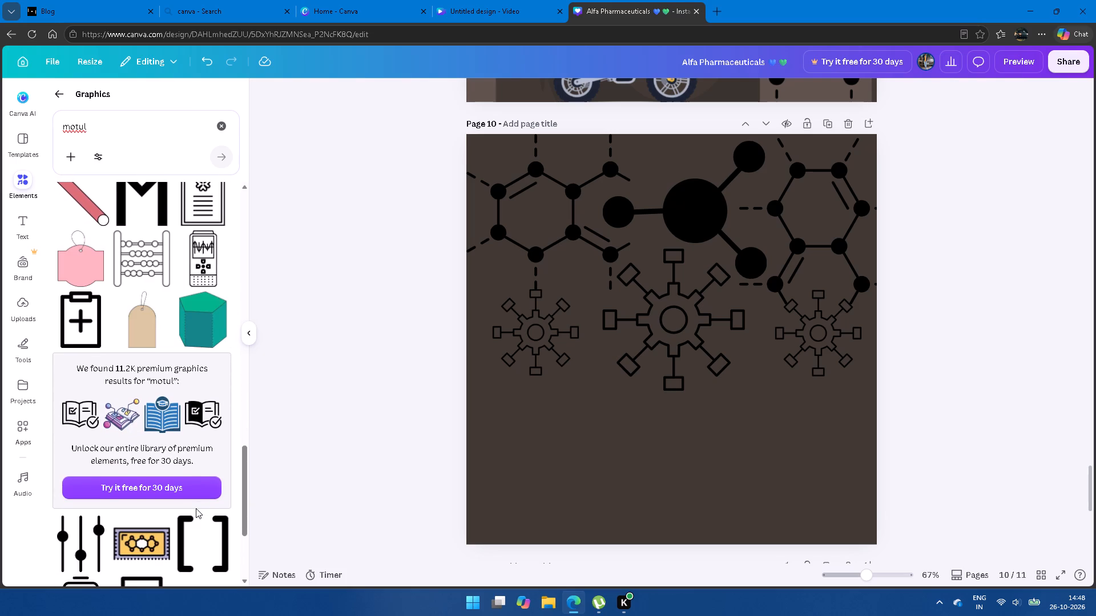
{"action": "scroll", "coordinate": [196, 508], "scroll_direction": "down", "scroll_amount": 3}
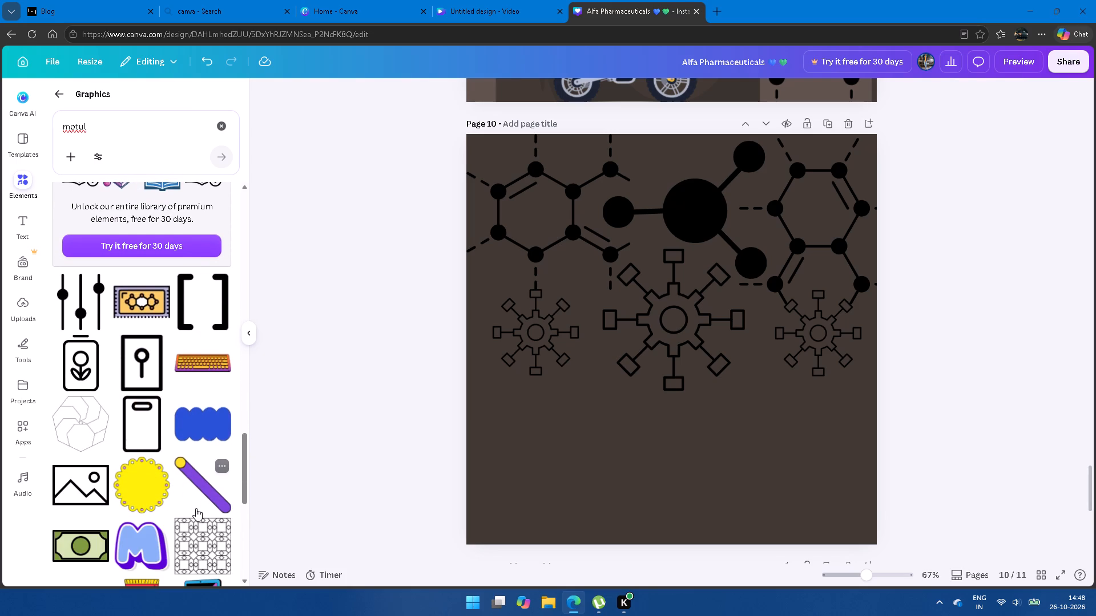
{"action": "scroll", "coordinate": [196, 508], "scroll_direction": "down", "scroll_amount": 2}
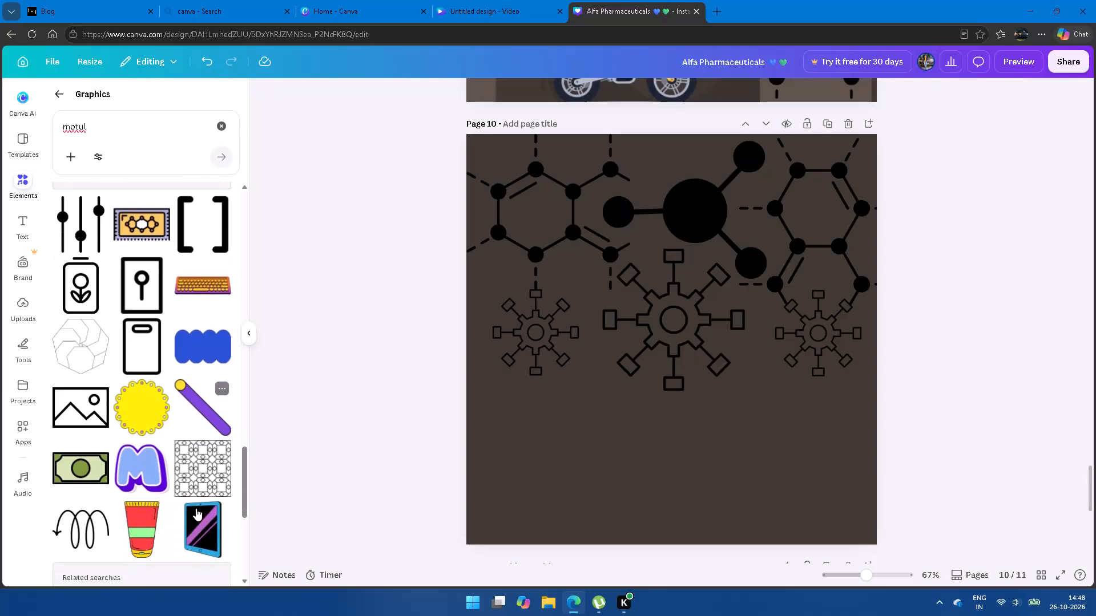
{"action": "scroll", "coordinate": [196, 508], "scroll_direction": "up", "scroll_amount": 5}
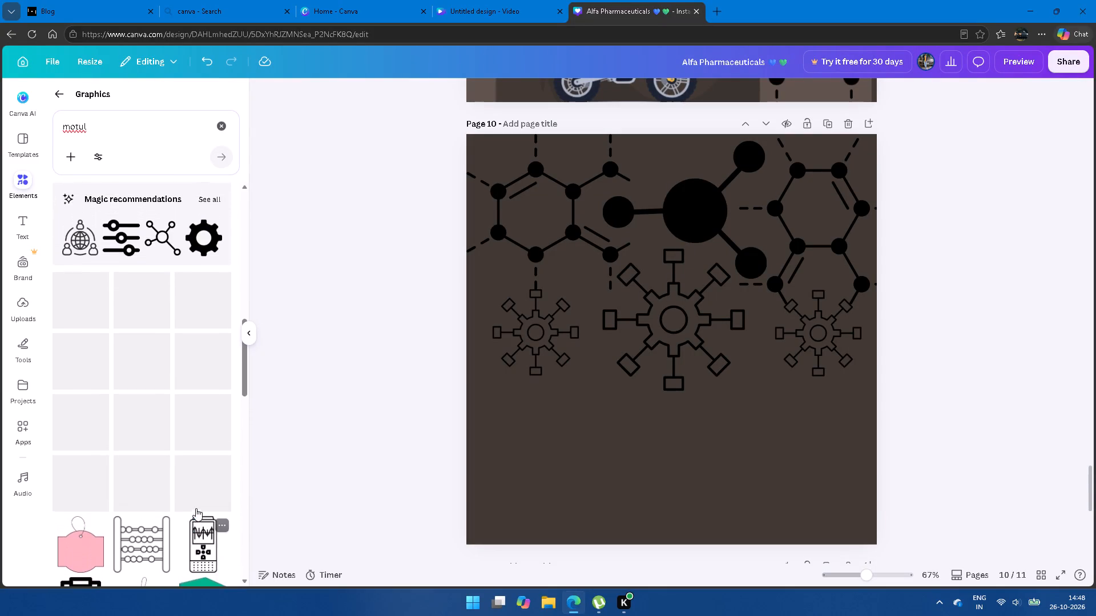
{"action": "scroll", "coordinate": [196, 508], "scroll_direction": "up", "scroll_amount": 1}
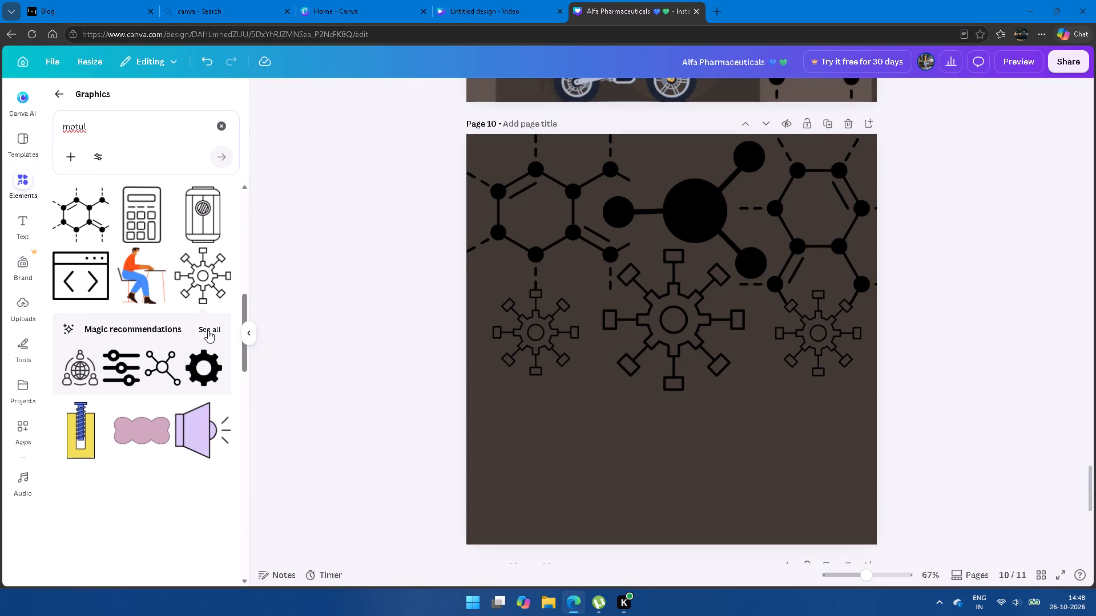
Add the dark gray-blue three-gear graphic from the magic recommendations to page 10 and rotate it counterclockwise until its two smaller gears flank the large gear's right and underside.
{"action": "left_click", "coordinate": [208, 330]}
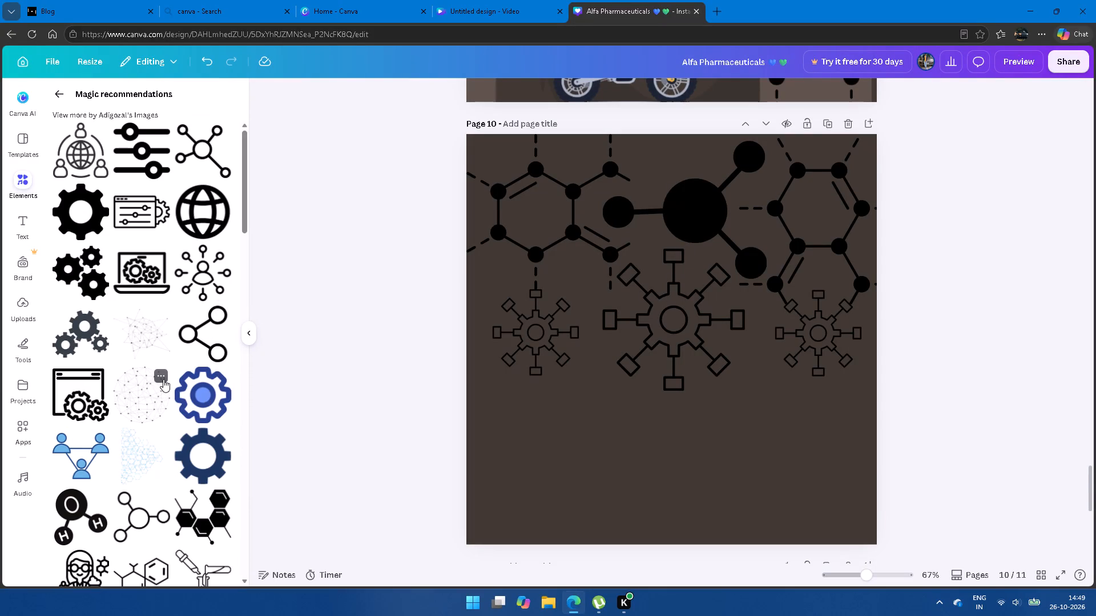
{"action": "left_click", "coordinate": [91, 331]}
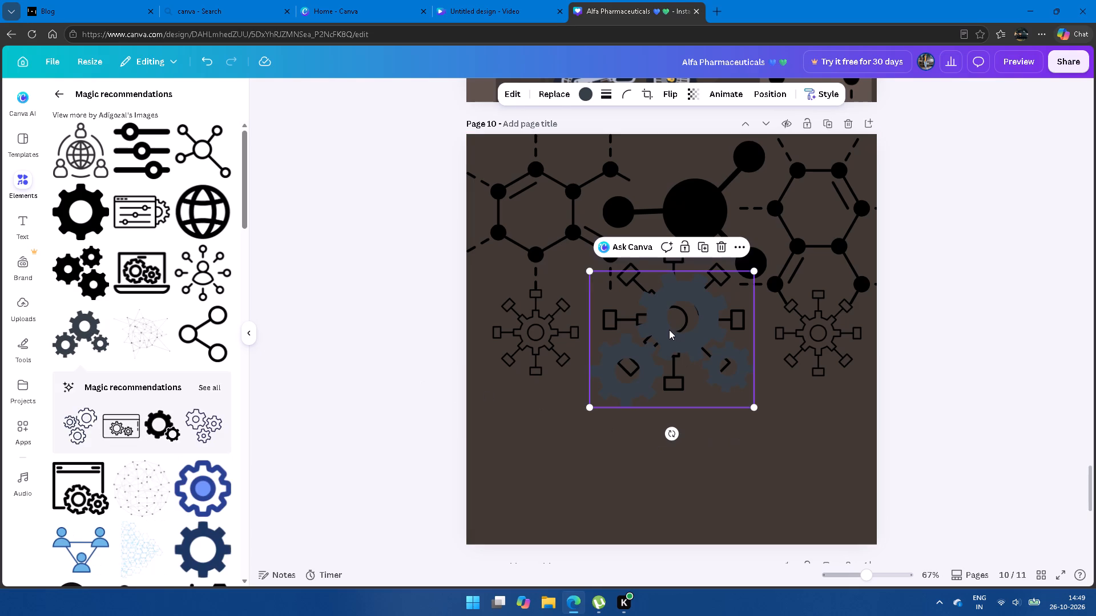
{"action": "left_click_drag", "start_coordinate": [669, 330], "coordinate": [589, 407]}
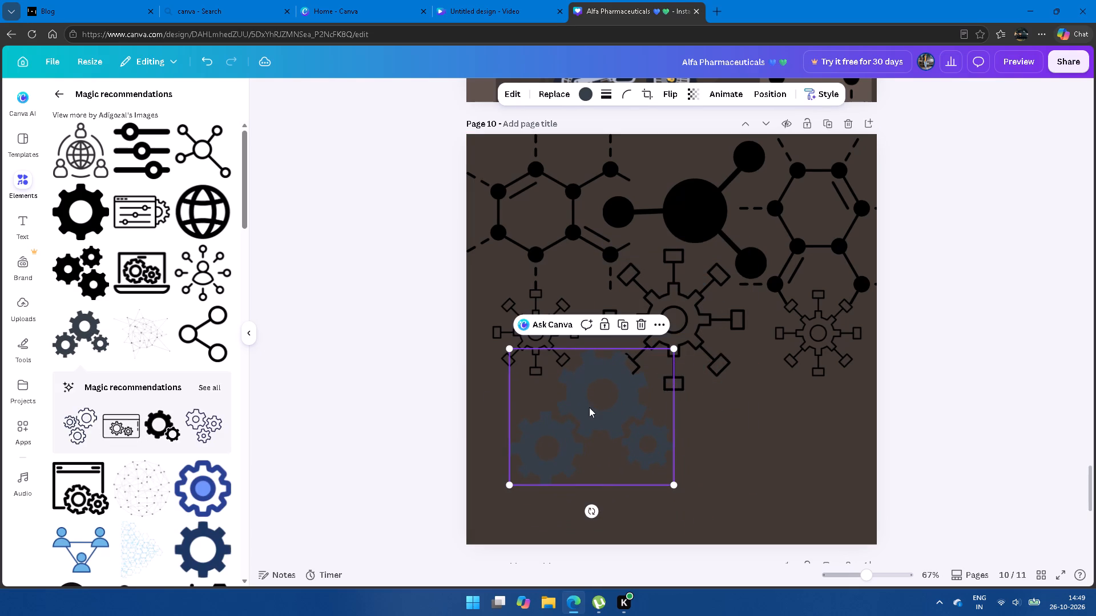
{"action": "left_click_drag", "start_coordinate": [592, 509], "coordinate": [690, 519]}
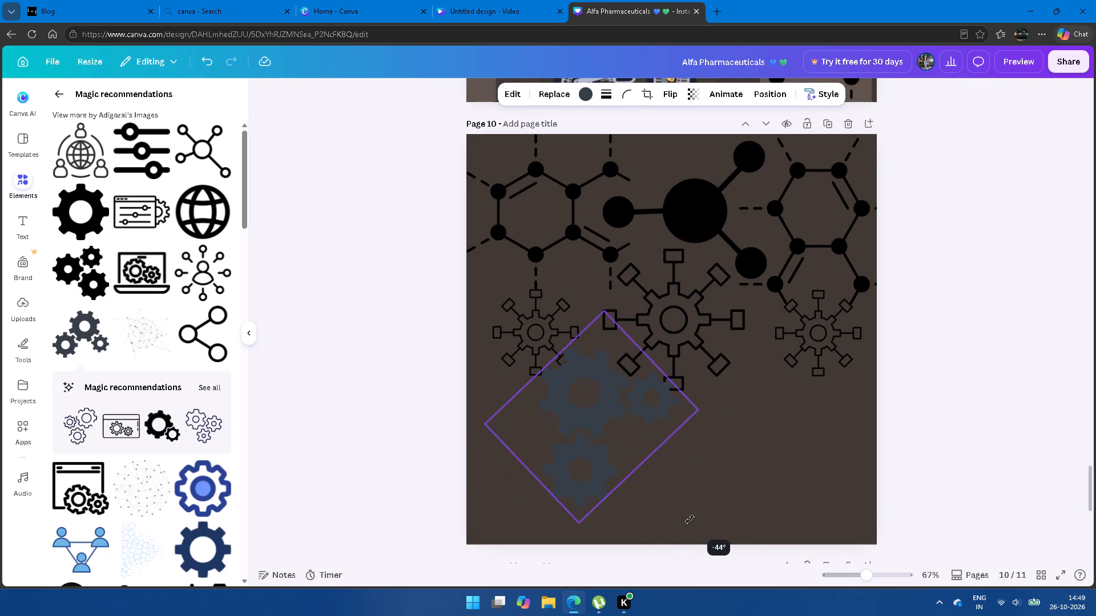
{"action": "left_click_drag", "start_coordinate": [690, 519], "coordinate": [714, 509]}
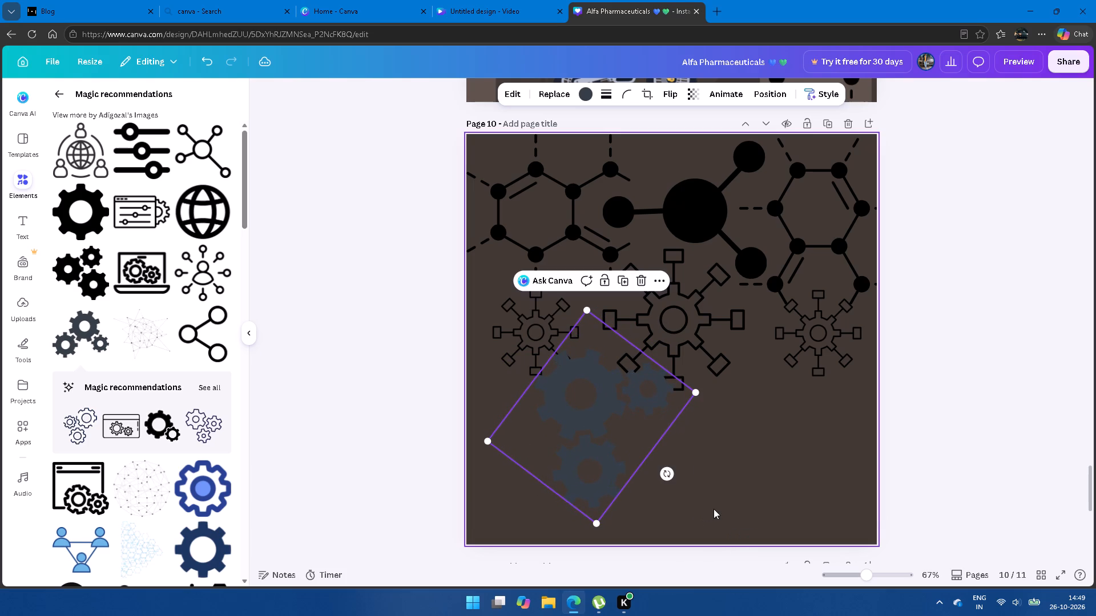
Shrink the rotated three-gear graphic and fit it at the page's left edge, between the first hexagonal molecule and the small gear below.
{"action": "left_click_drag", "start_coordinate": [598, 522], "coordinate": [596, 428]}
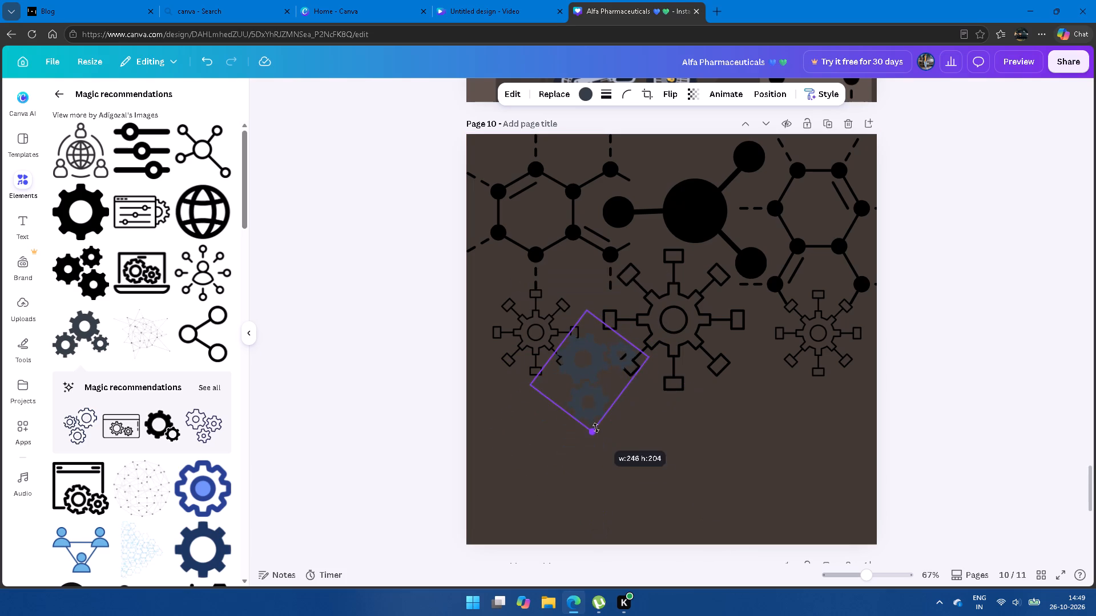
{"action": "left_click_drag", "start_coordinate": [596, 428], "coordinate": [595, 427]}
{"action": "left_click_drag", "start_coordinate": [599, 364], "coordinate": [526, 308]}
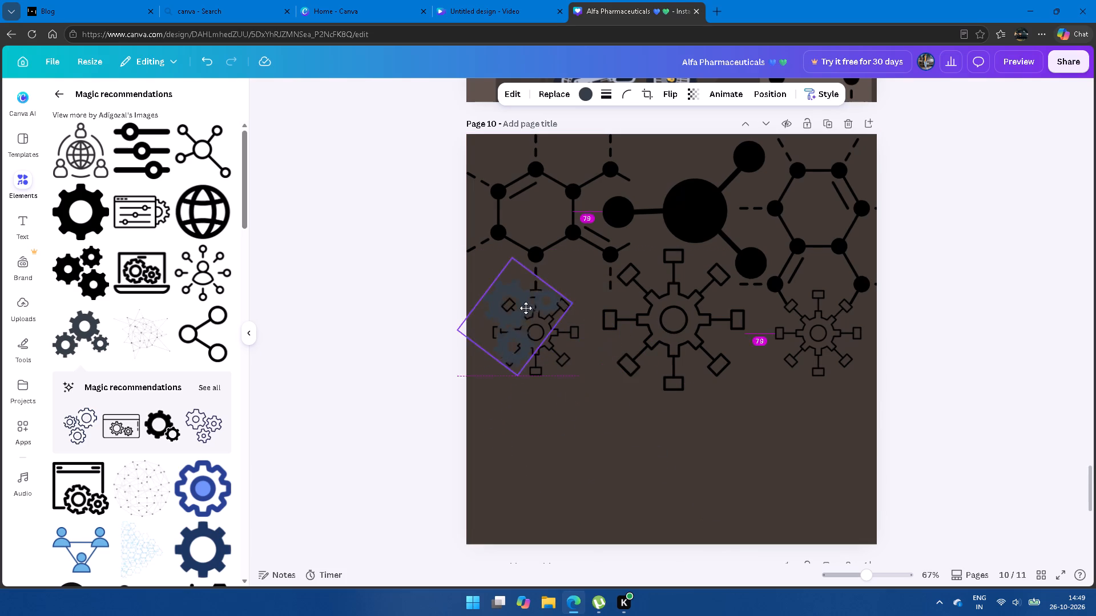
{"action": "left_click_drag", "start_coordinate": [526, 308], "coordinate": [514, 287]}
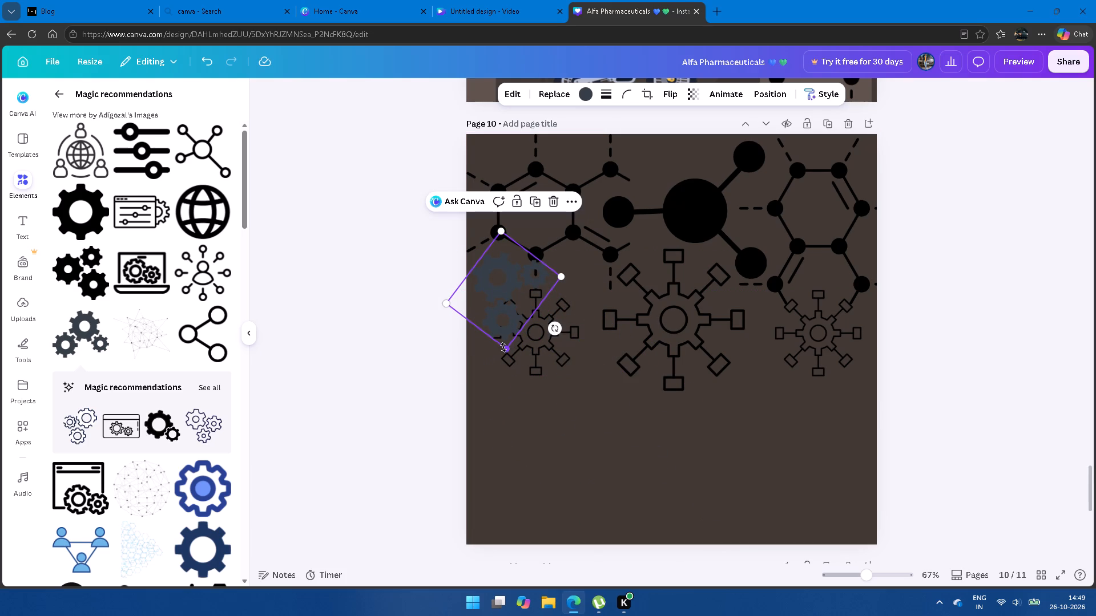
{"action": "left_click_drag", "start_coordinate": [503, 347], "coordinate": [504, 310]}
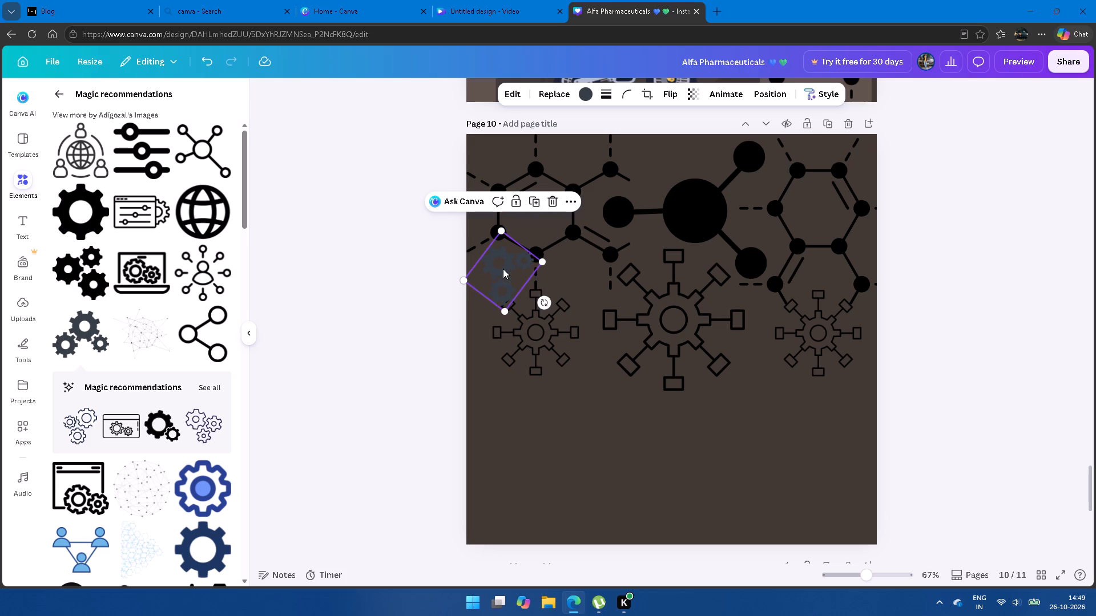
{"action": "left_click_drag", "start_coordinate": [503, 269], "coordinate": [493, 273]}
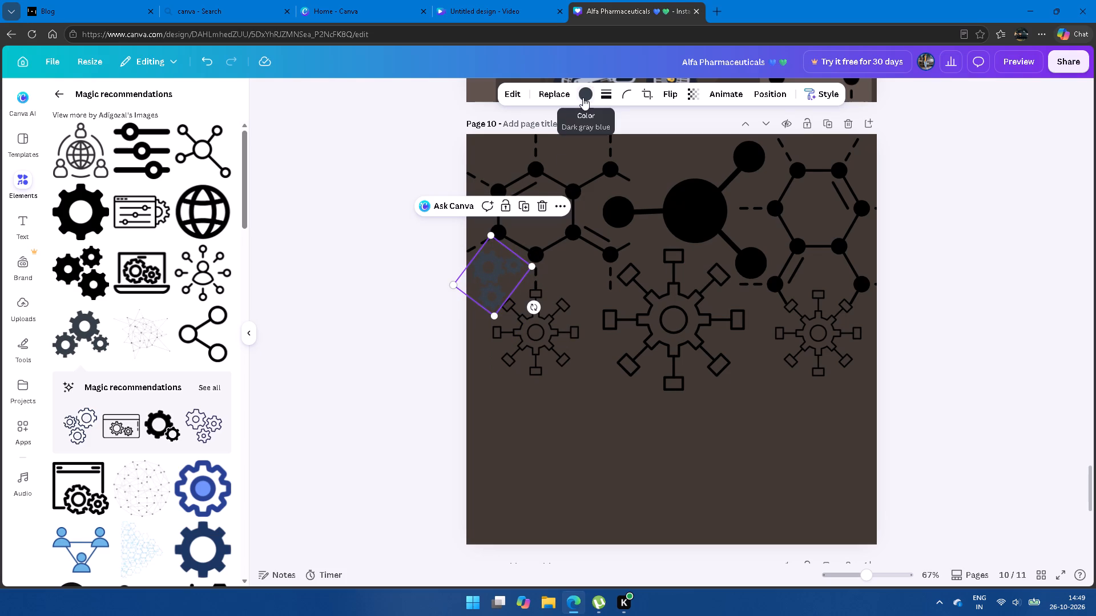
Recolor the rotated three-gear graphic from dark gray-blue to a near-black shade.
{"action": "left_click", "coordinate": [583, 98]}
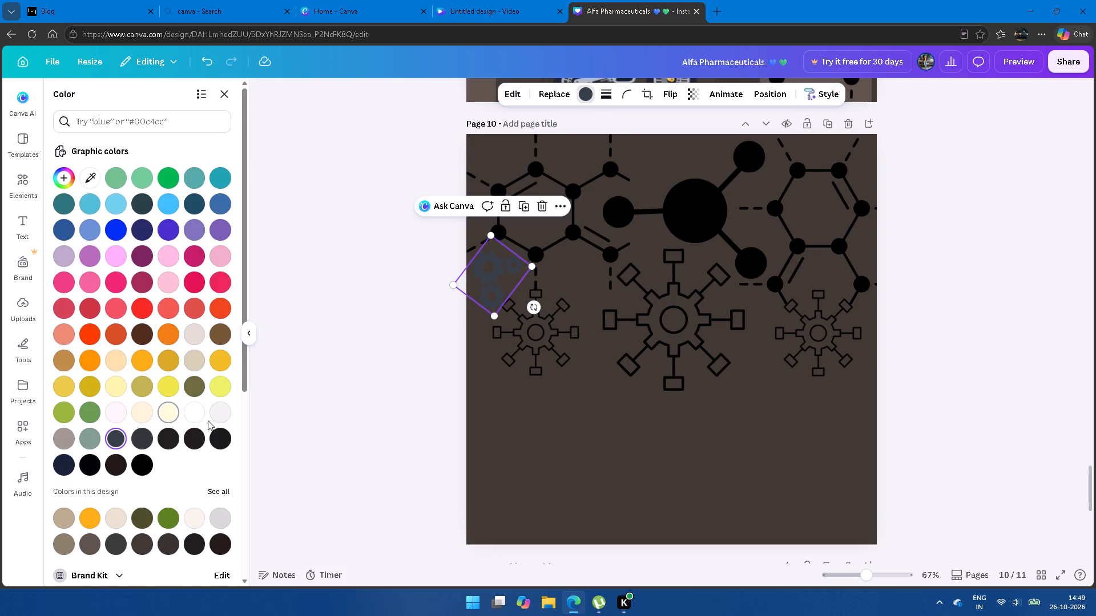
{"action": "left_click", "coordinate": [193, 431]}
{"action": "left_click", "coordinate": [296, 403]}
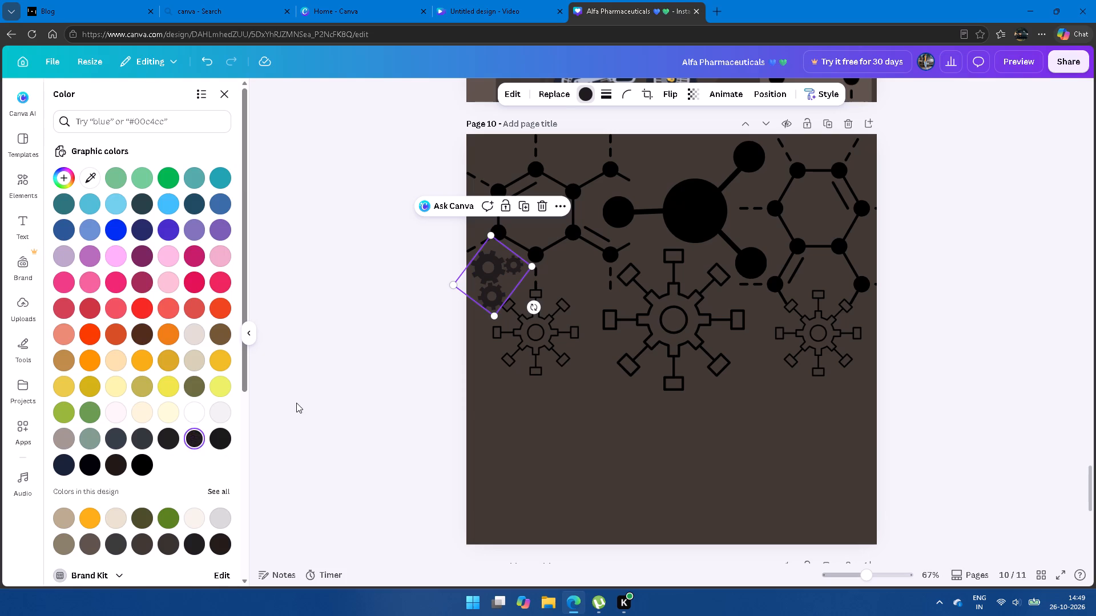
{"action": "left_click", "coordinate": [335, 396]}
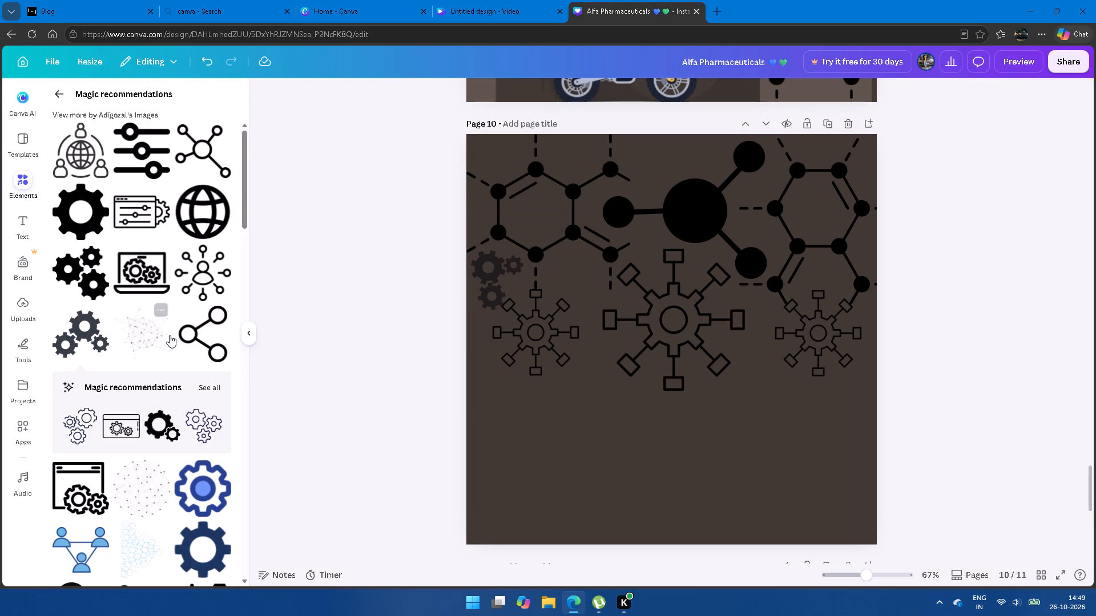
Nudge the near-black three-gear graphic seven increments left, one up and one right.
{"action": "scroll", "coordinate": [170, 334], "scroll_direction": "up", "scroll_amount": 1}
{"action": "left_click", "coordinate": [489, 285]}
{"action": "key", "text": "Left"}
{"action": "key", "text": "Left"}
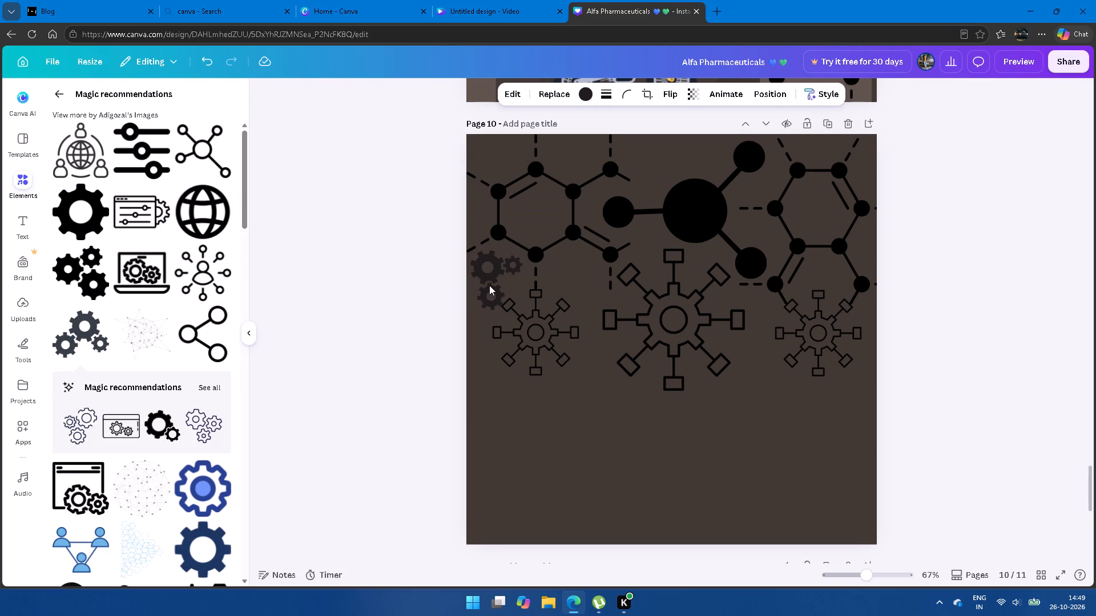
{"action": "key", "text": "Left"}
{"action": "key", "text": "Left"}
{"action": "key", "text": "Left"}
{"action": "key", "text": "Left"}
{"action": "key", "text": "Left"}
{"action": "key", "text": "Up"}
{"action": "key", "text": "Right"}
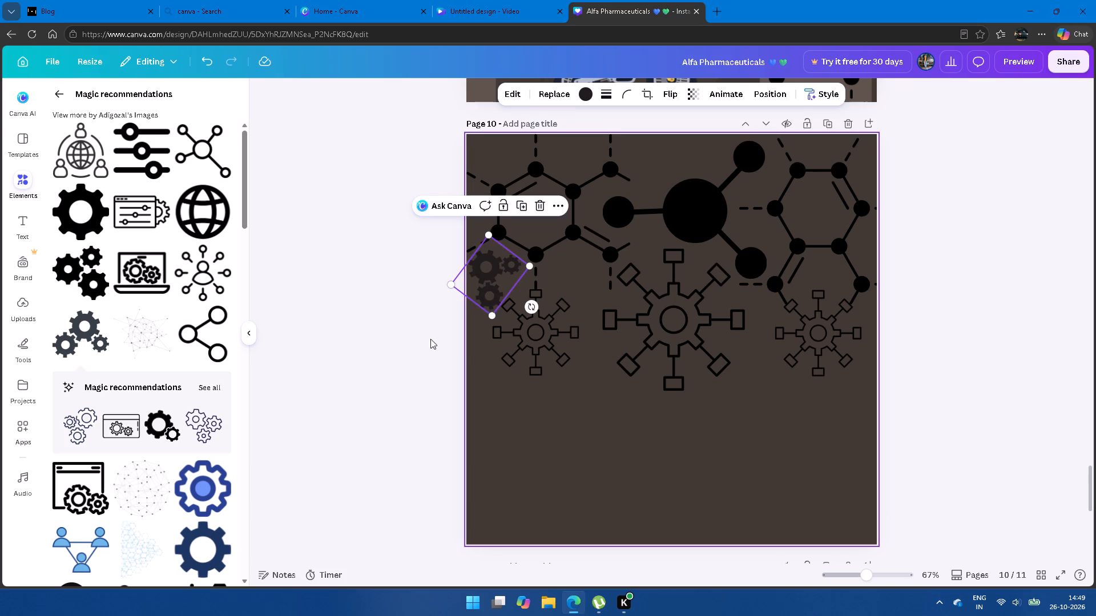
{"action": "left_click", "coordinate": [401, 348]}
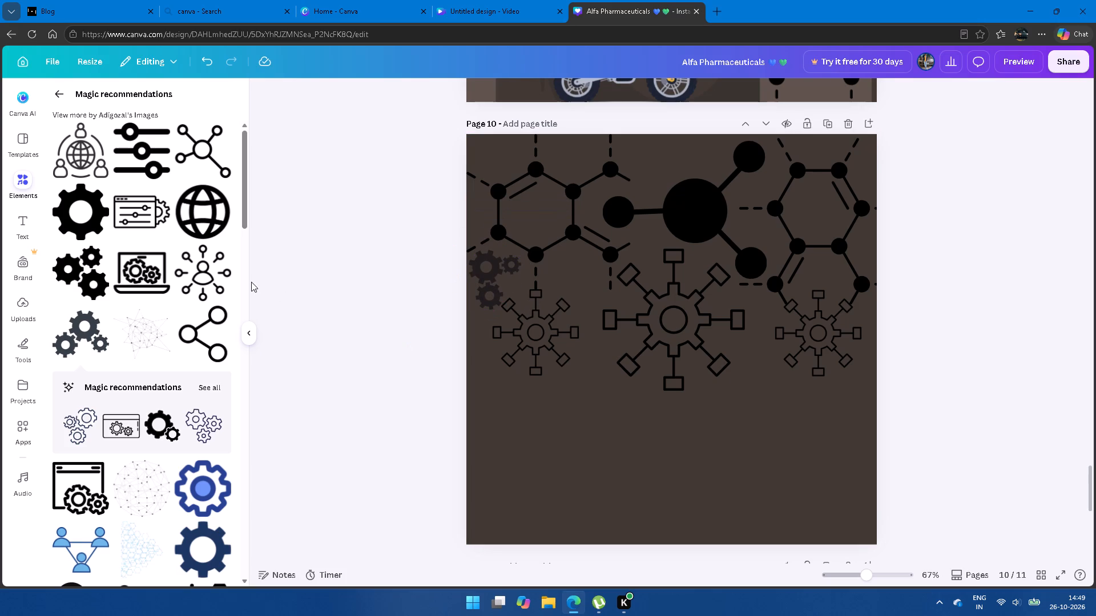
Add the solid black three-gear graphic, shrink it, and place it near the page's top edge between the first hexagonal molecule and the solid molecule.
{"action": "left_click", "coordinate": [74, 275]}
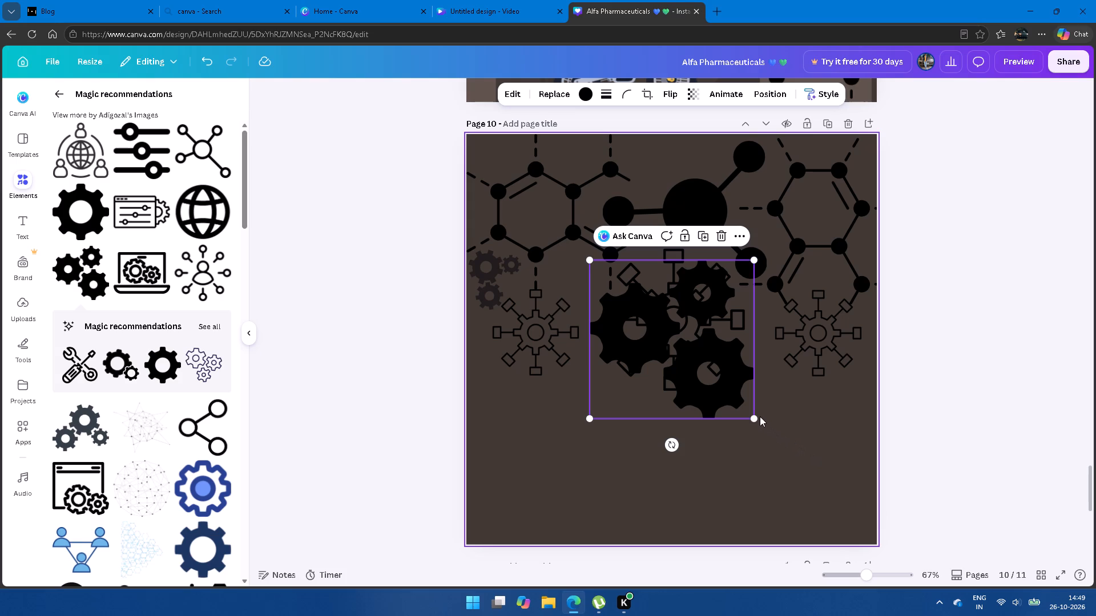
{"action": "right_click_drag", "start_coordinate": [752, 419], "coordinate": [694, 360]}
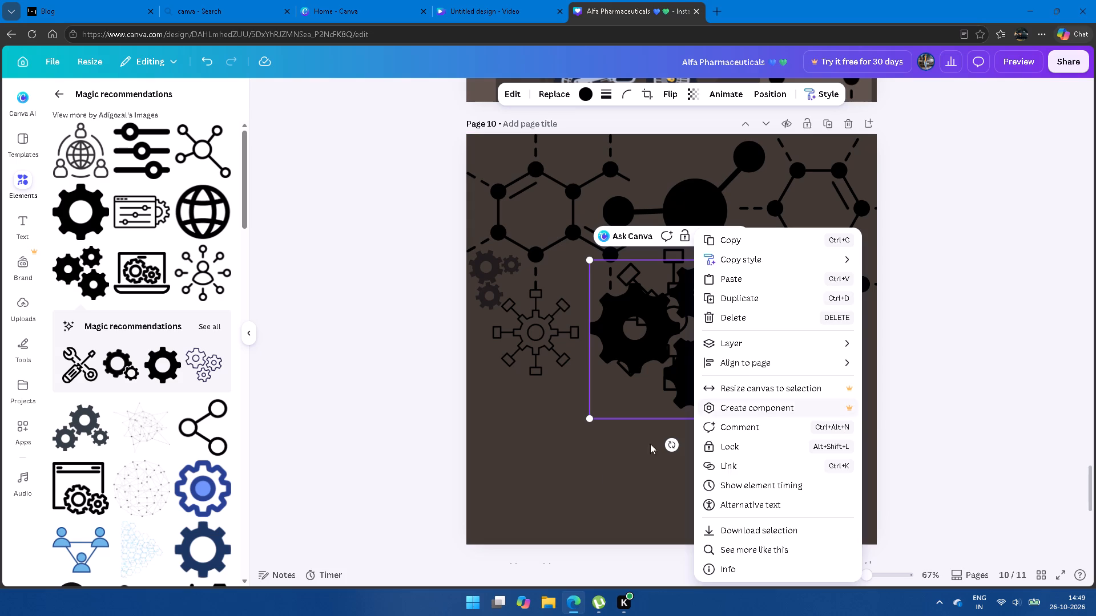
{"action": "left_click_drag", "start_coordinate": [586, 488], "coordinate": [755, 419]}
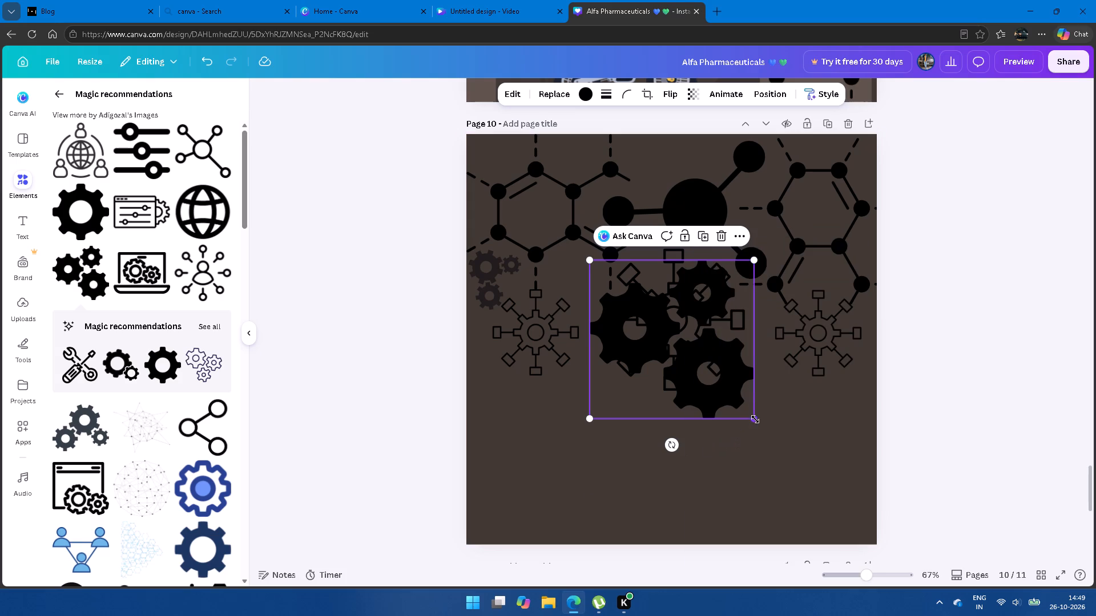
{"action": "left_click_drag", "start_coordinate": [755, 419], "coordinate": [668, 340]}
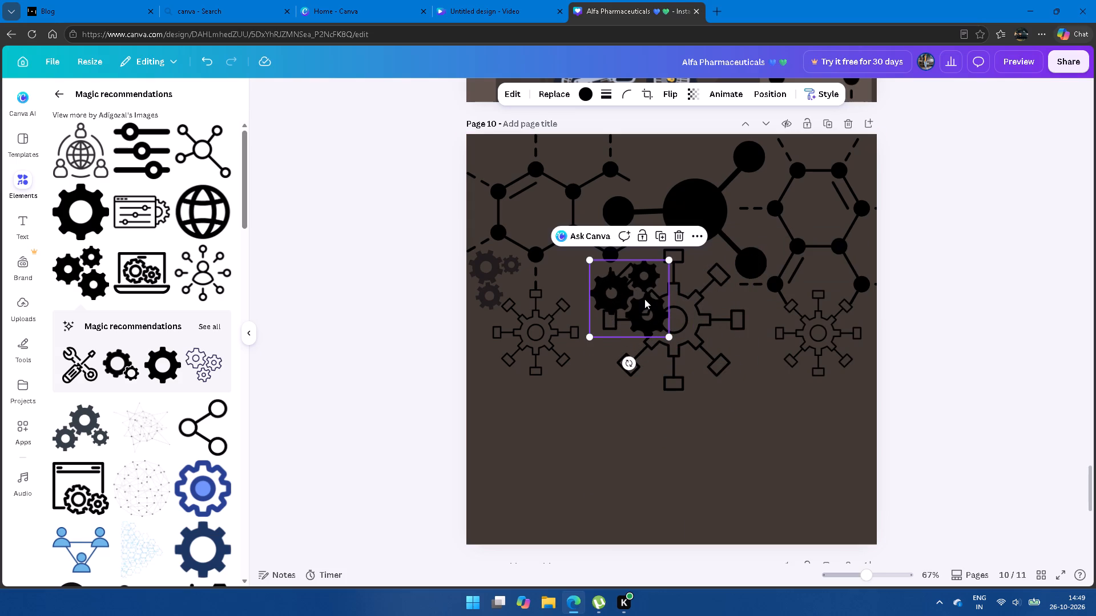
{"action": "left_click_drag", "start_coordinate": [644, 299], "coordinate": [676, 180]}
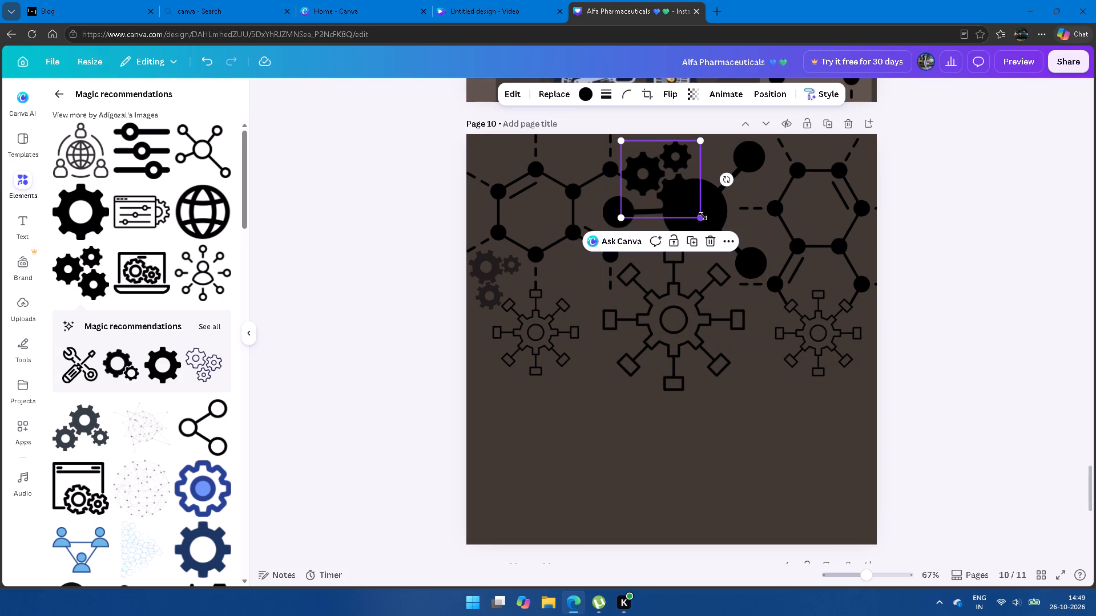
{"action": "left_click_drag", "start_coordinate": [703, 217], "coordinate": [676, 186]}
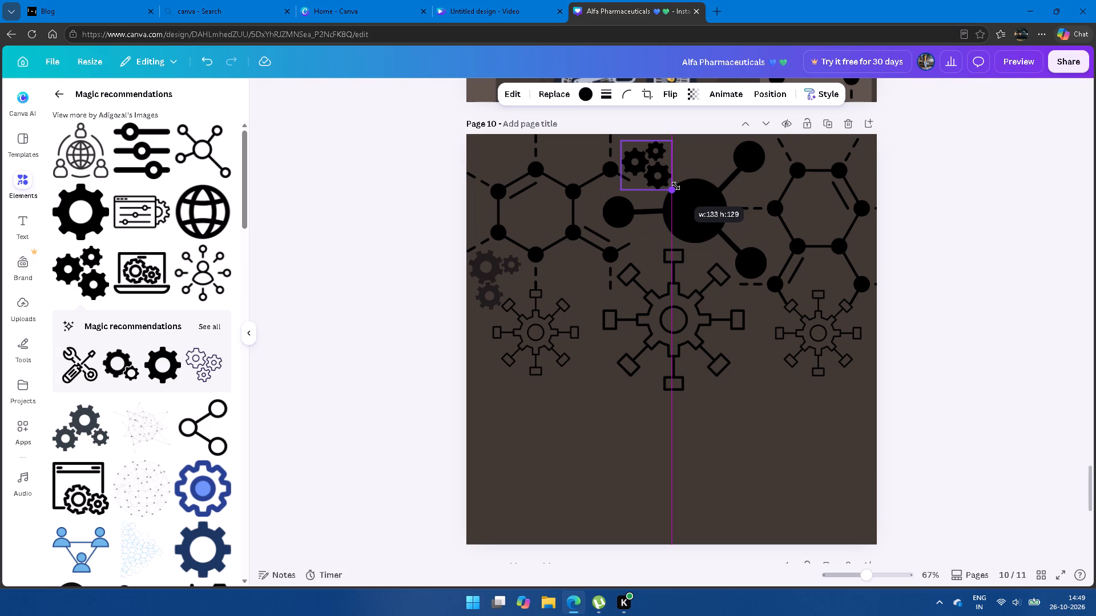
{"action": "left_click_drag", "start_coordinate": [676, 186], "coordinate": [679, 188]}
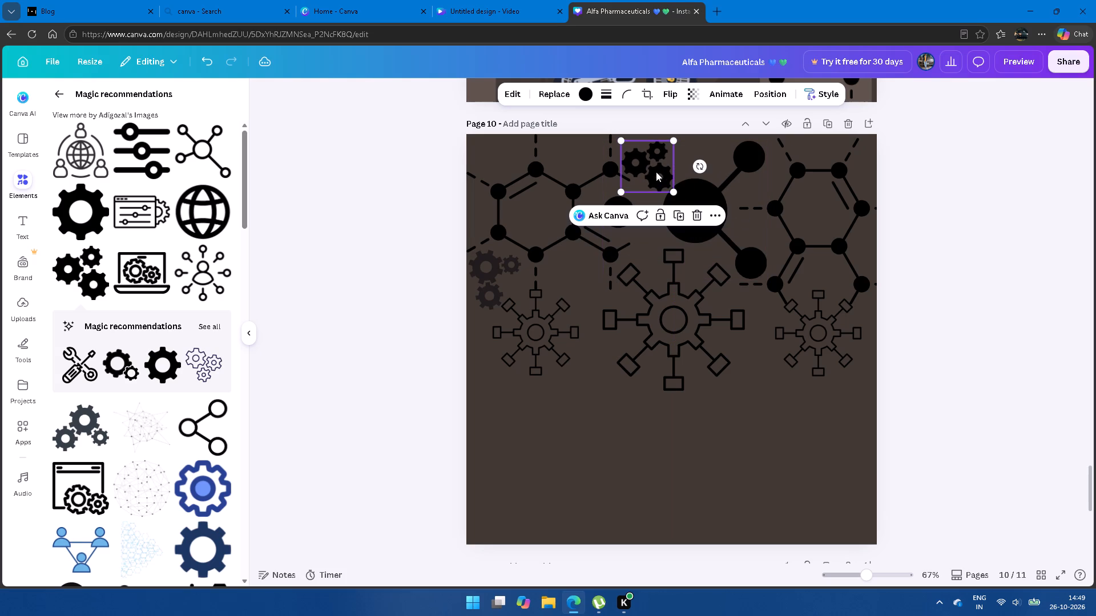
{"action": "left_click", "coordinate": [655, 171]}
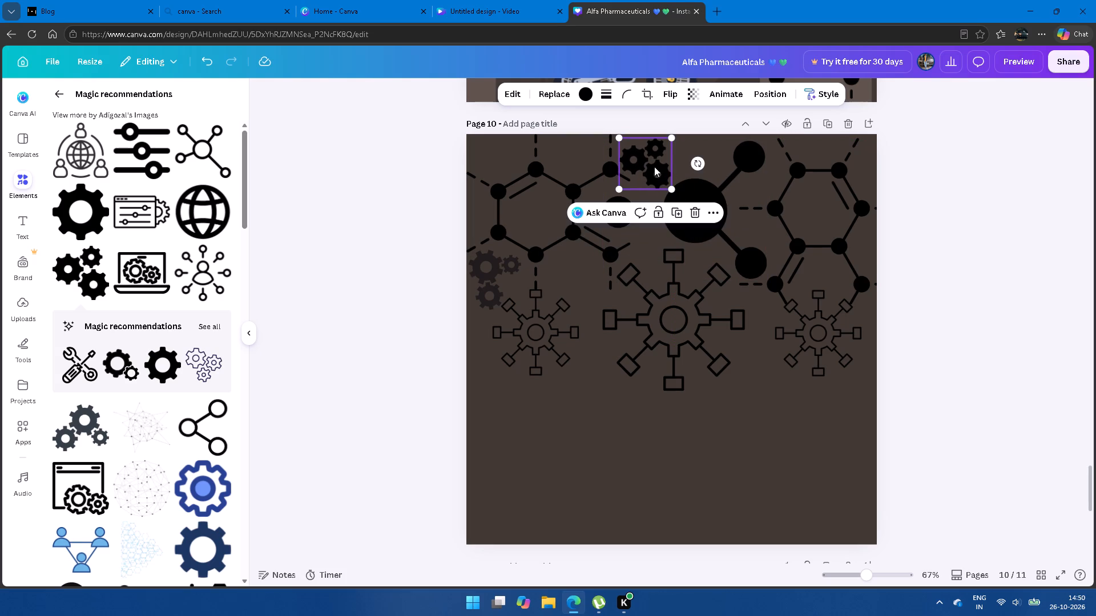
Nudge the black three-gear graphic three increments right and a net three increments up.
{"action": "key", "text": "Right"}
{"action": "key", "text": "Right"}
{"action": "left_click", "coordinate": [370, 236]}
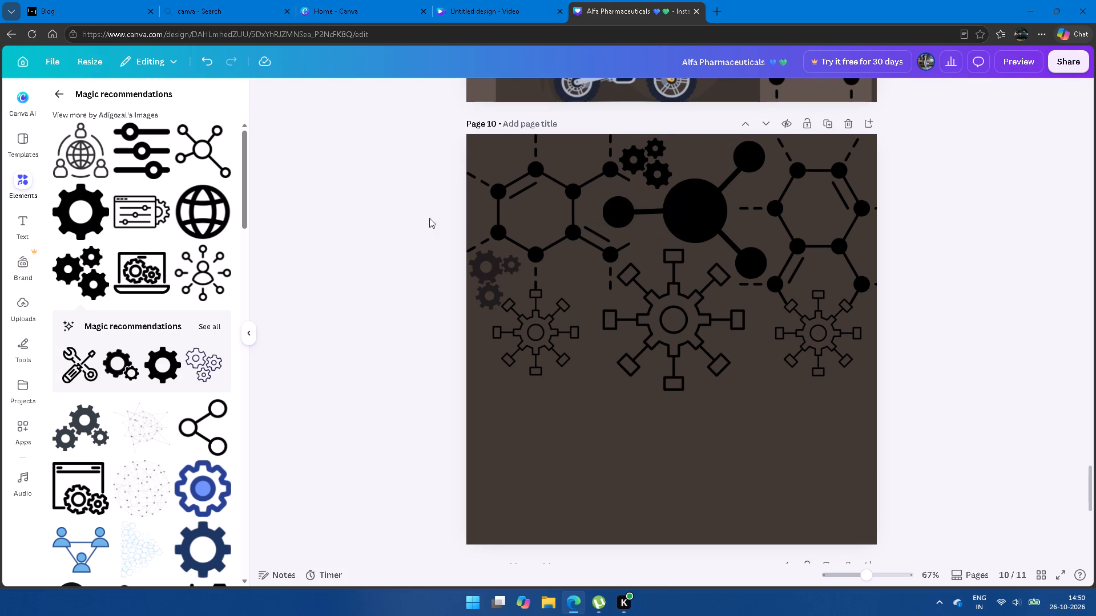
{"action": "left_click", "coordinate": [662, 159]}
{"action": "key", "text": "Right"}
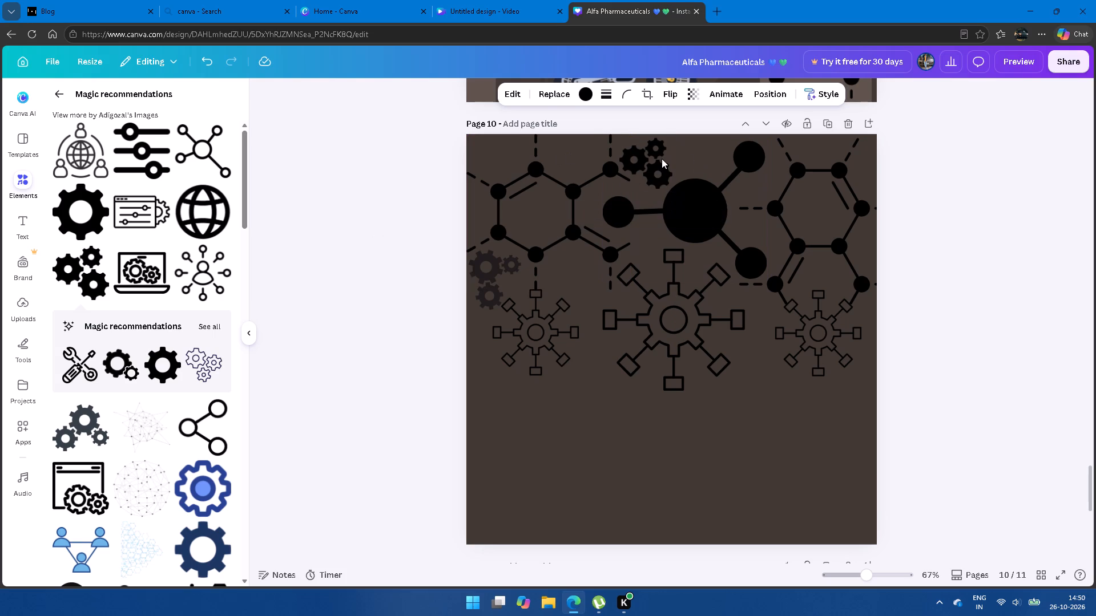
{"action": "key", "text": "Up"}
{"action": "key", "text": "Up"}
{"action": "key", "text": "Up"}
{"action": "key", "text": "Up"}
{"action": "key", "text": "Up"}
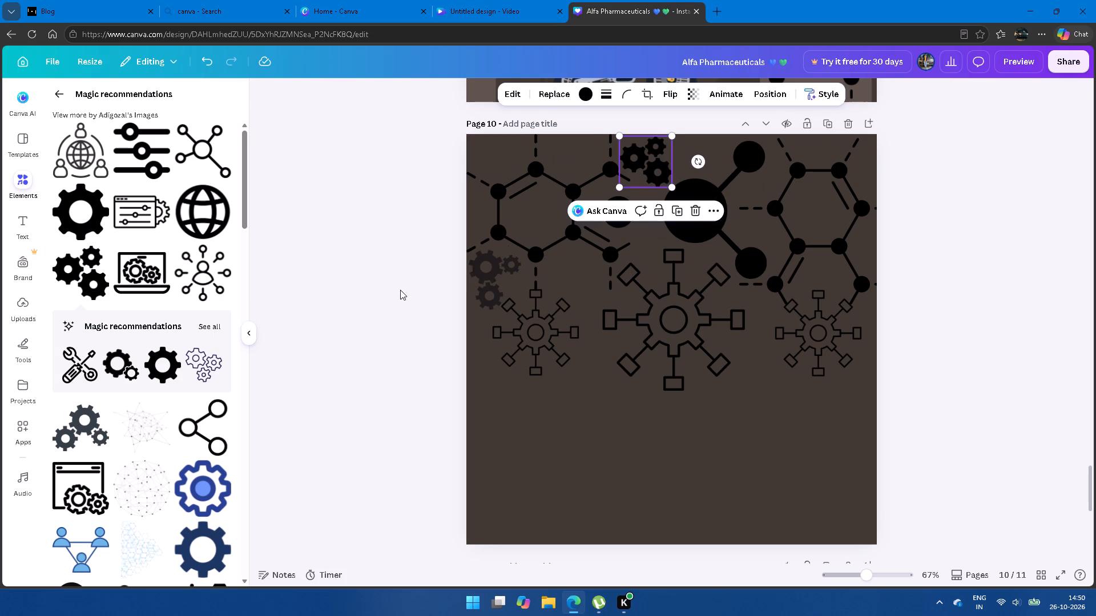
{"action": "key", "text": "Down"}
{"action": "key", "text": "Down"}
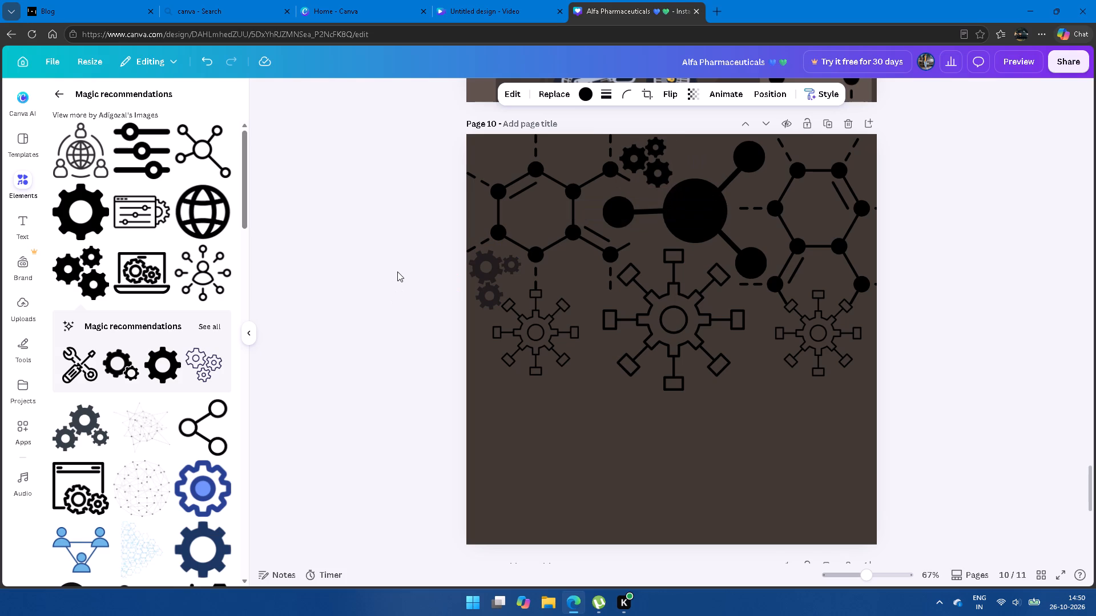
{"action": "left_click", "coordinate": [275, 370]}
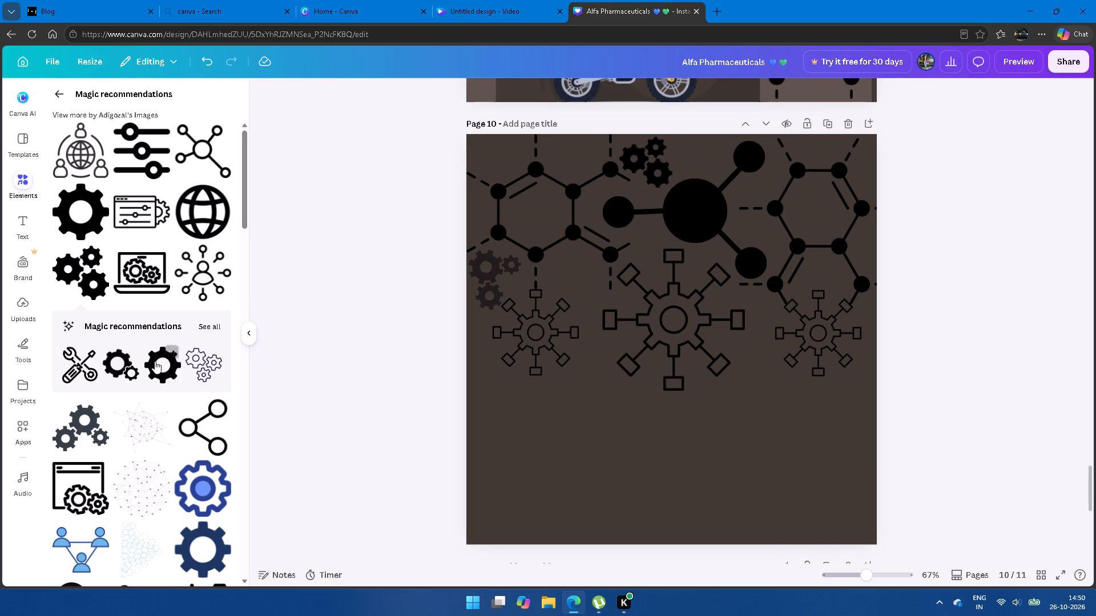
Duplicate the black three-gear graphic, rotate the copy counterclockwise, and place it beside the original along page 10's top edge above the solid molecule.
{"action": "left_click", "coordinate": [659, 169]}
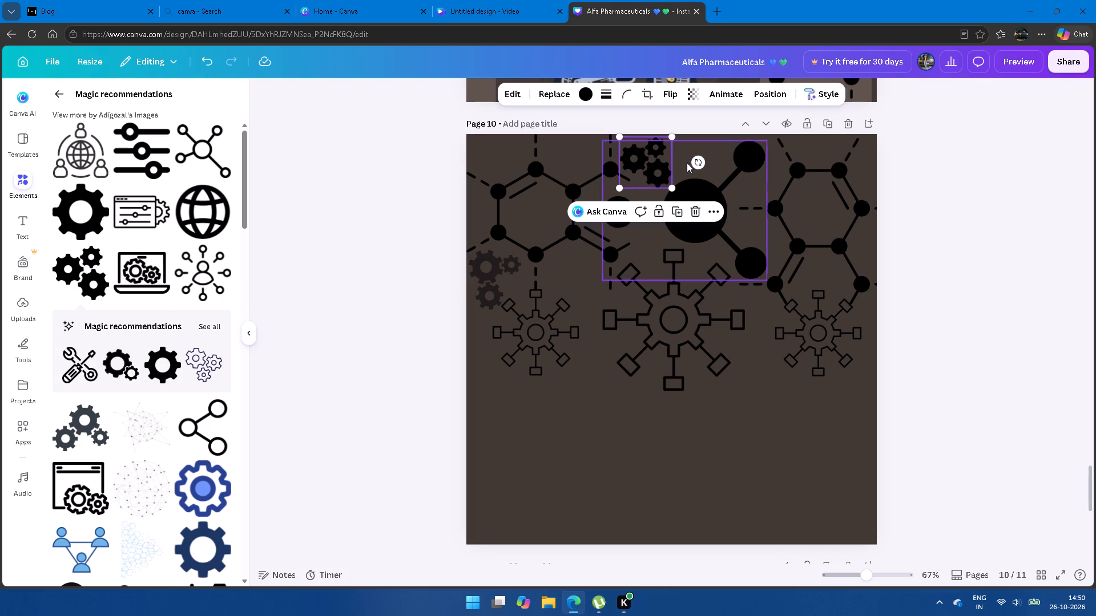
{"action": "left_click", "coordinate": [680, 209]}
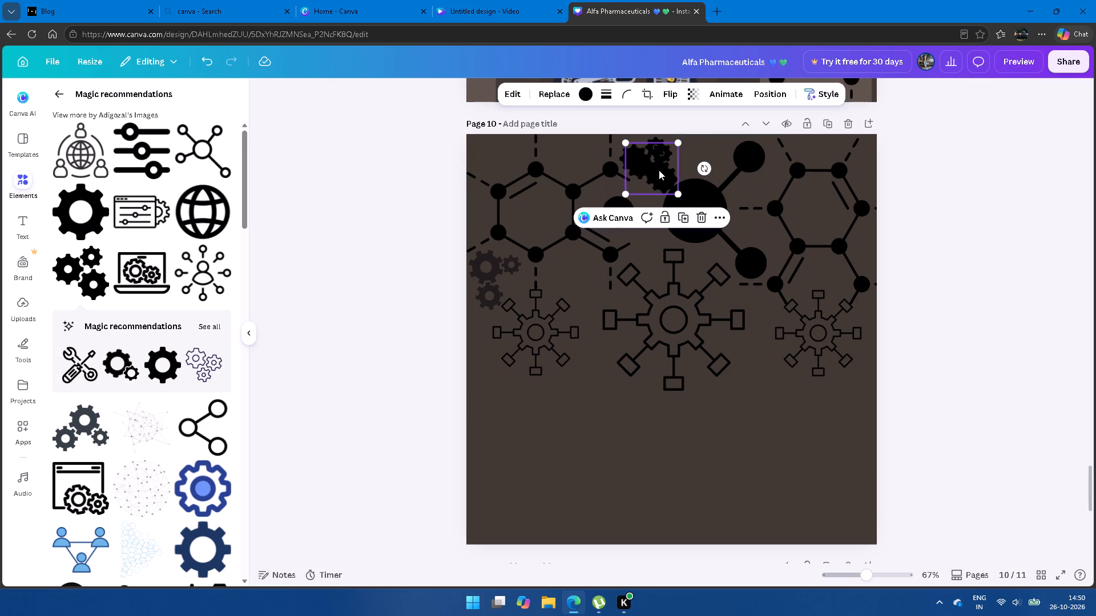
{"action": "left_click_drag", "start_coordinate": [658, 169], "coordinate": [696, 161]}
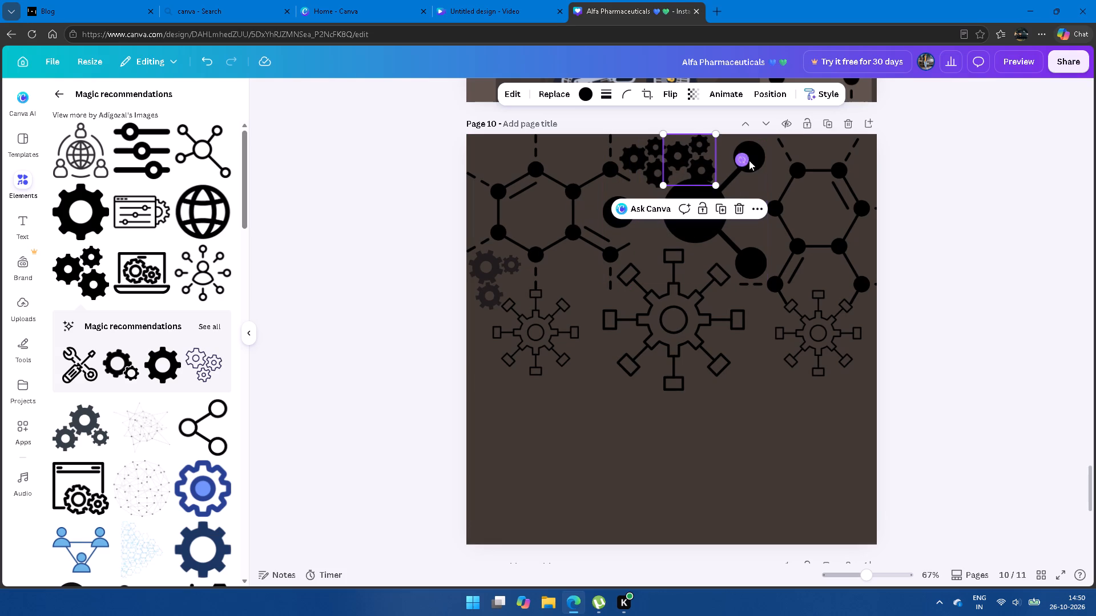
{"action": "left_click_drag", "start_coordinate": [743, 160], "coordinate": [726, 130]}
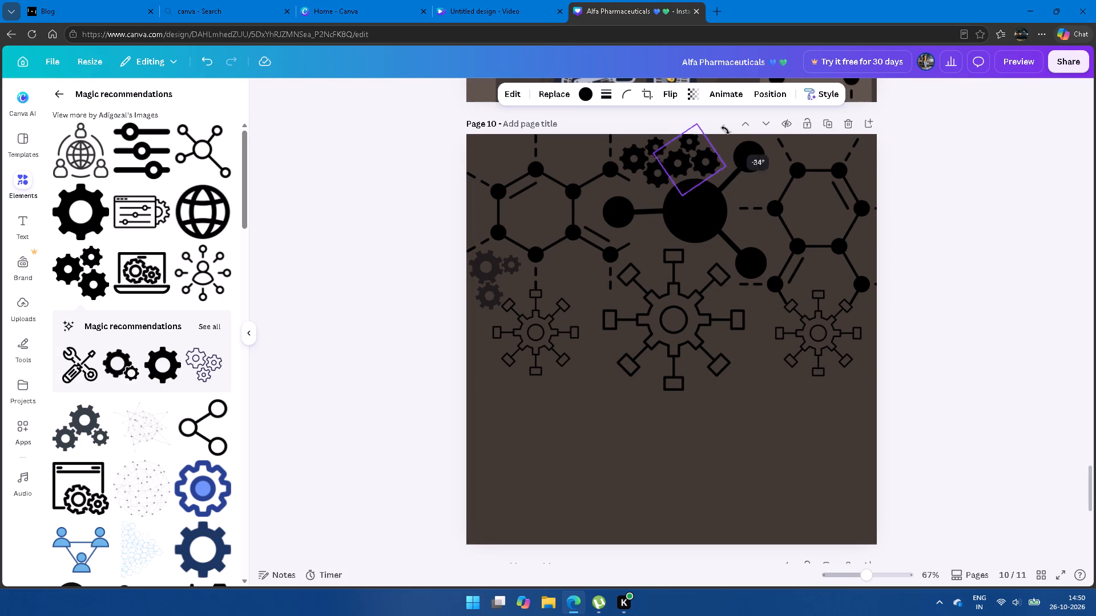
{"action": "left_click_drag", "start_coordinate": [726, 130], "coordinate": [697, 121]}
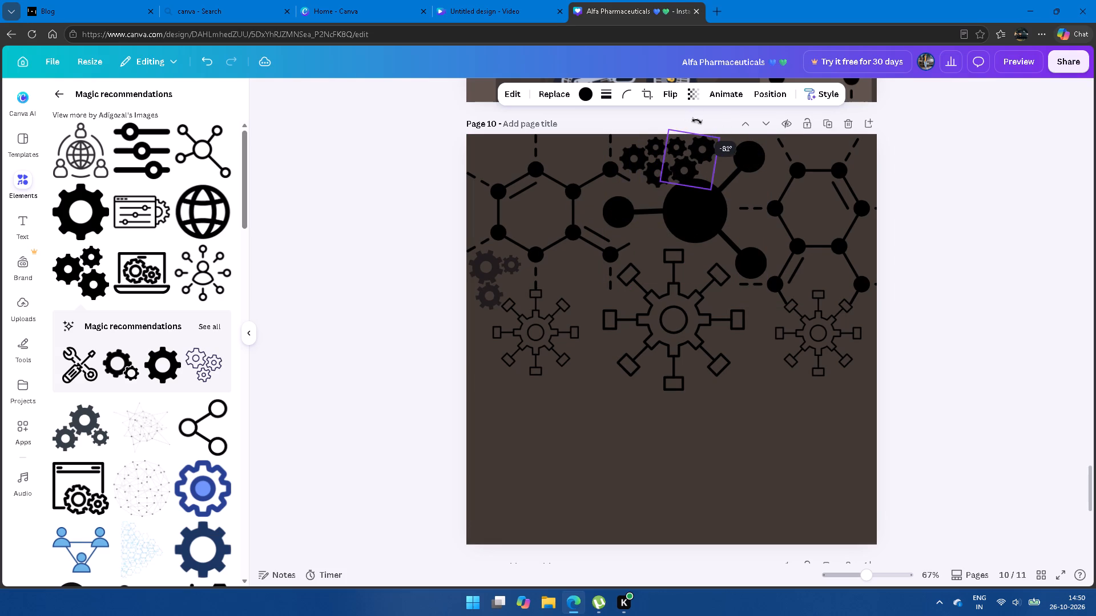
{"action": "left_click_drag", "start_coordinate": [697, 121], "coordinate": [702, 126]}
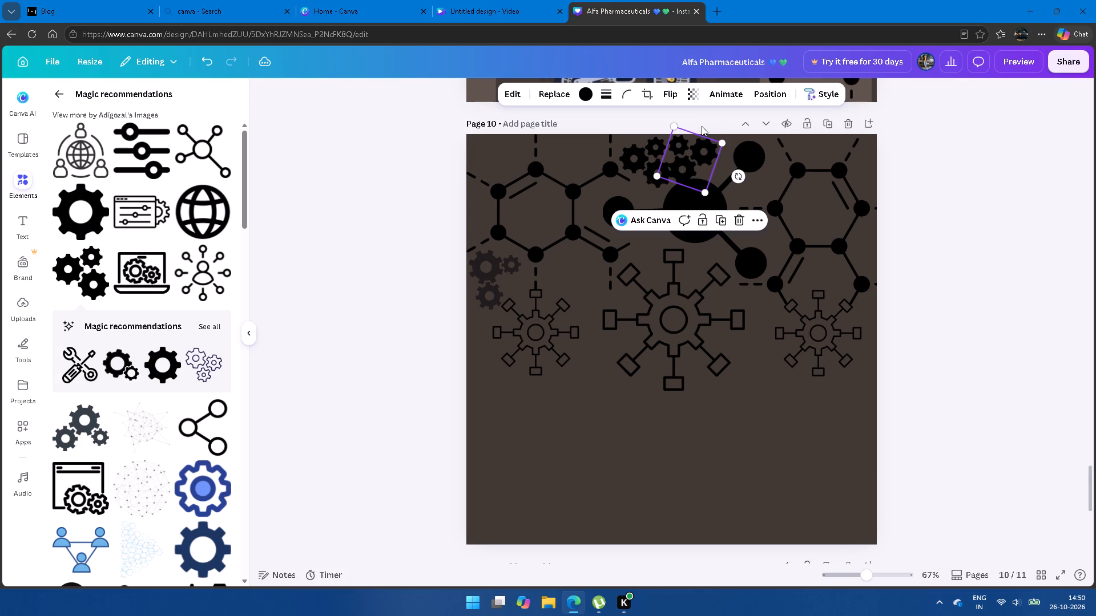
{"action": "left_click_drag", "start_coordinate": [696, 157], "coordinate": [715, 156]}
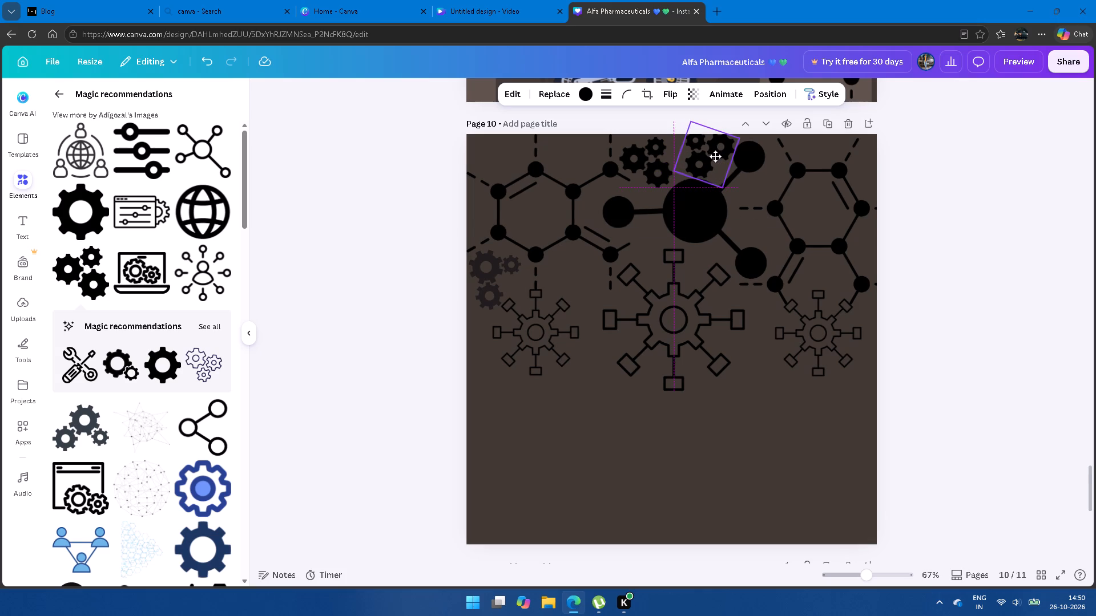
{"action": "left_click_drag", "start_coordinate": [715, 156], "coordinate": [708, 151]}
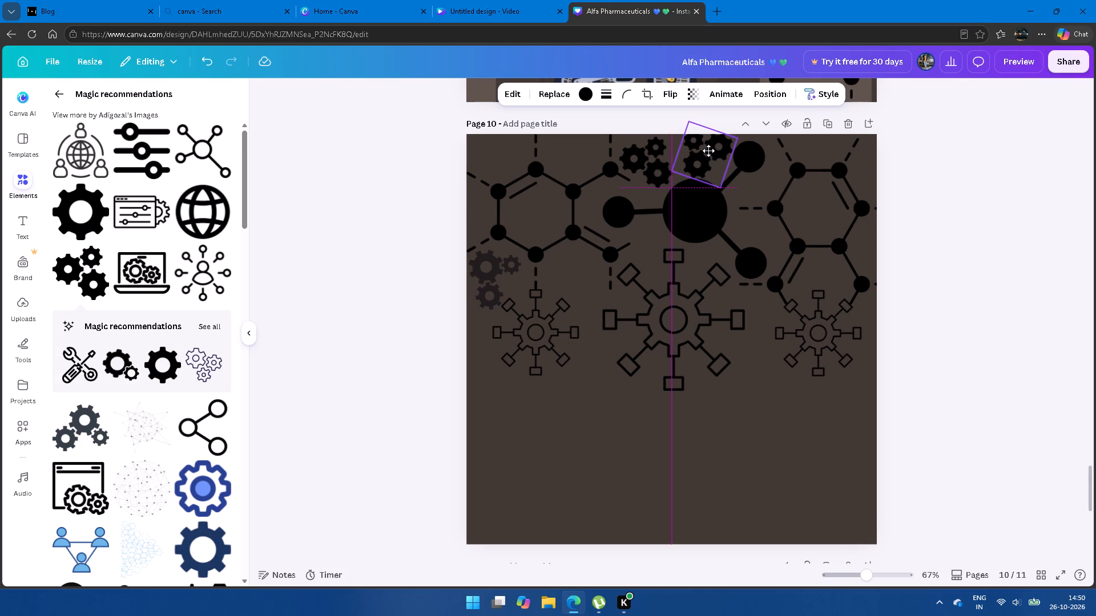
{"action": "left_click_drag", "start_coordinate": [708, 151], "coordinate": [707, 149]}
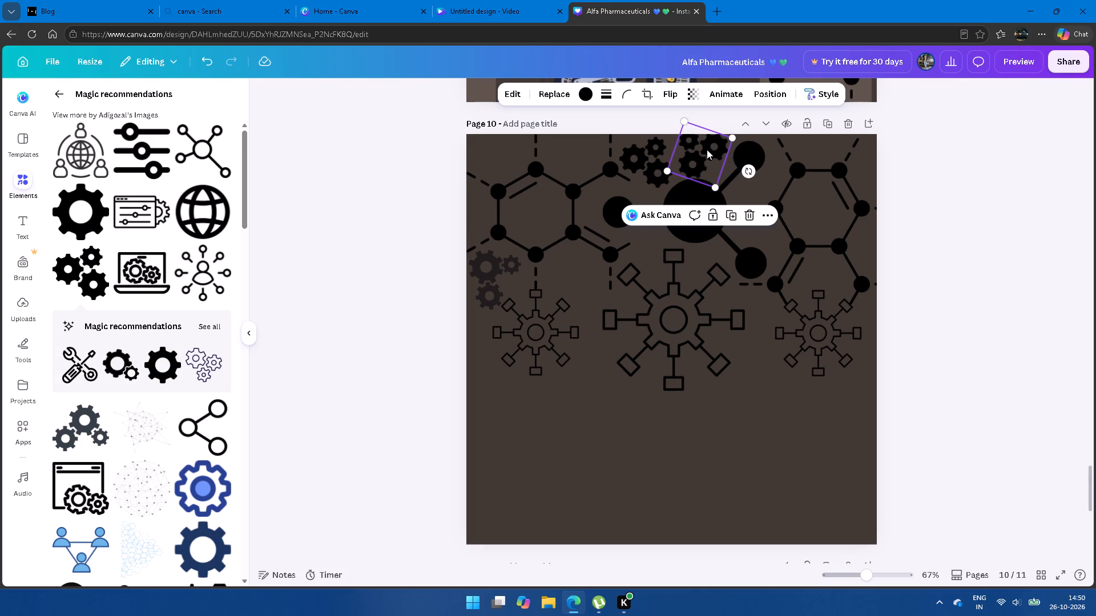
{"action": "left_click", "coordinate": [1001, 227]}
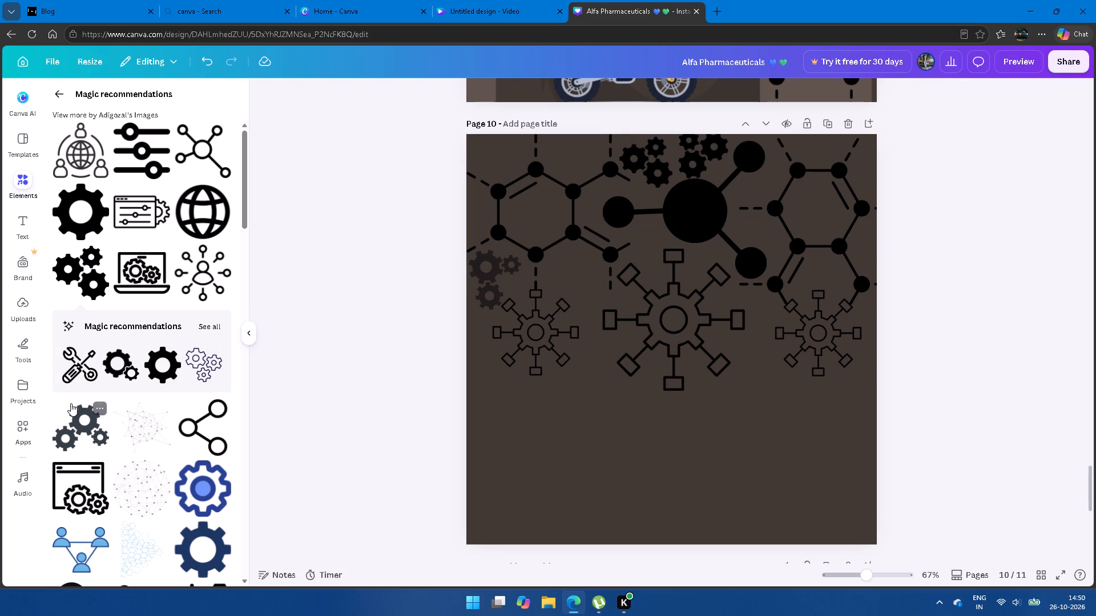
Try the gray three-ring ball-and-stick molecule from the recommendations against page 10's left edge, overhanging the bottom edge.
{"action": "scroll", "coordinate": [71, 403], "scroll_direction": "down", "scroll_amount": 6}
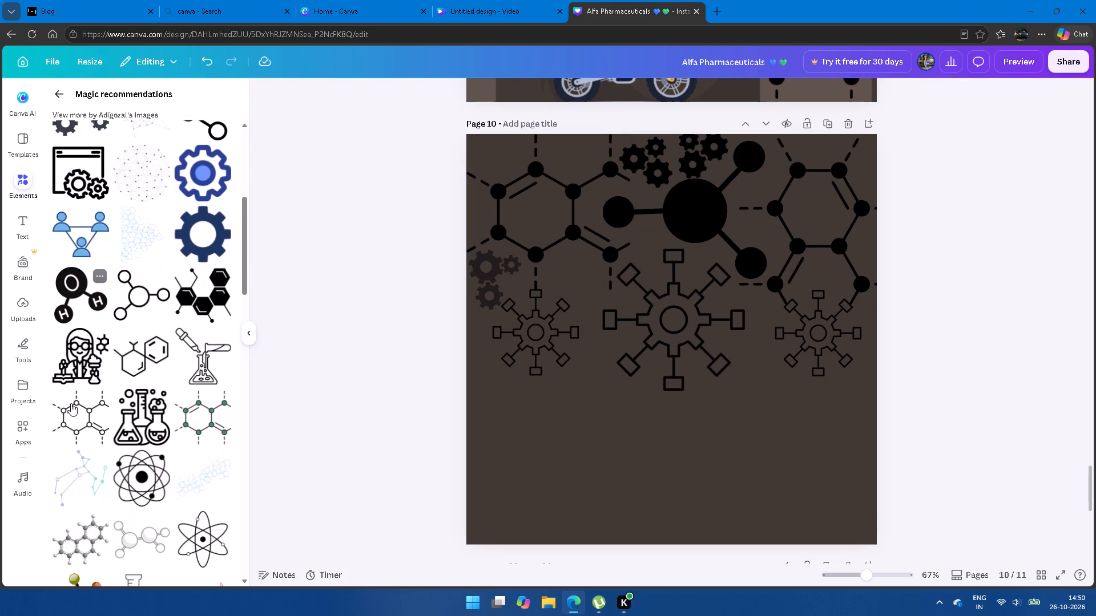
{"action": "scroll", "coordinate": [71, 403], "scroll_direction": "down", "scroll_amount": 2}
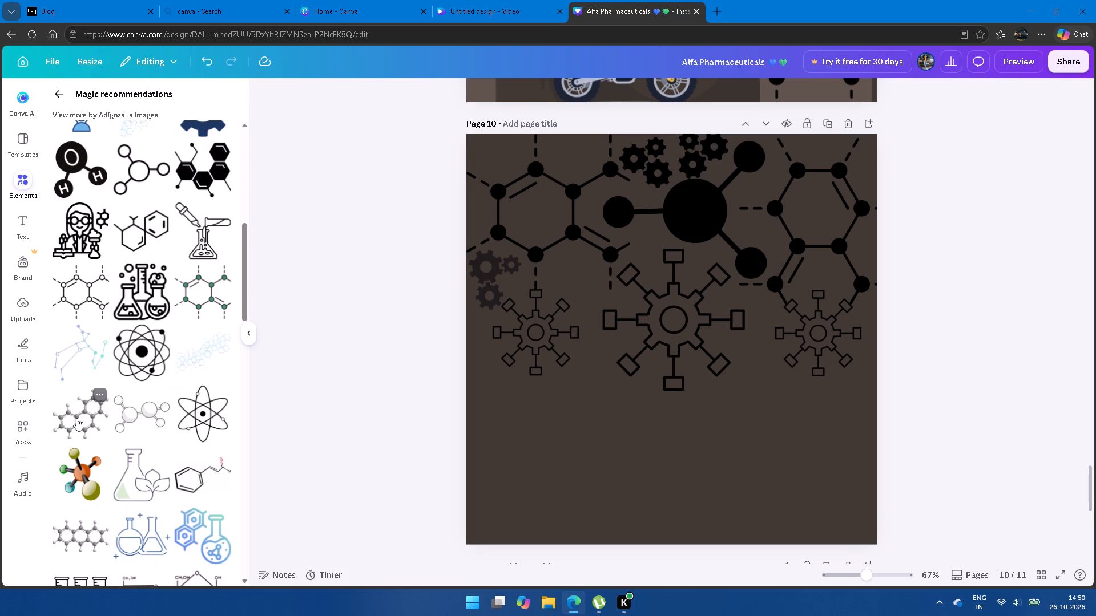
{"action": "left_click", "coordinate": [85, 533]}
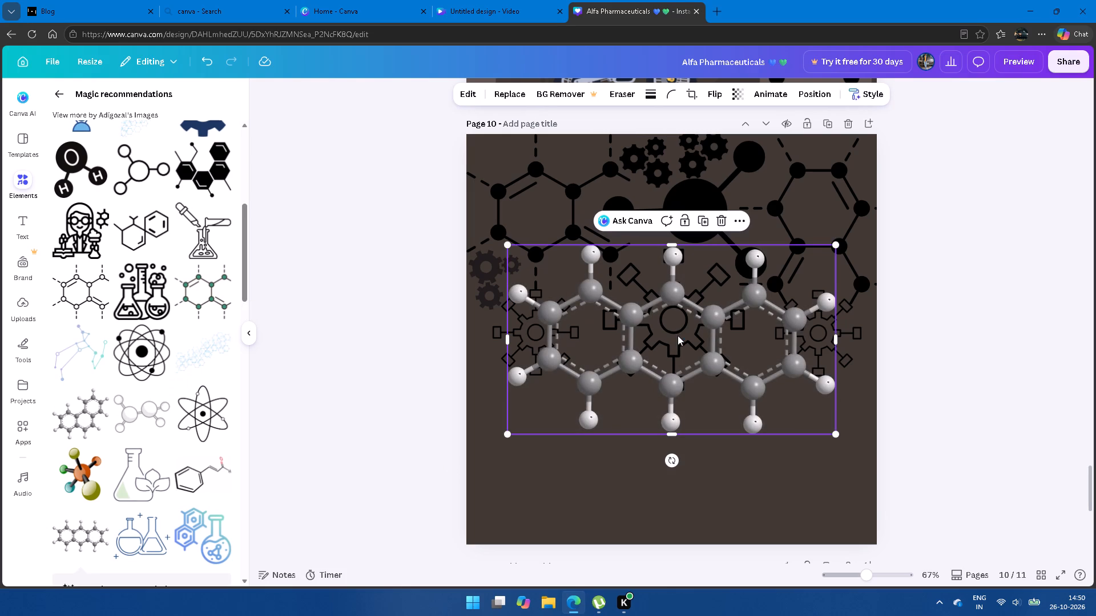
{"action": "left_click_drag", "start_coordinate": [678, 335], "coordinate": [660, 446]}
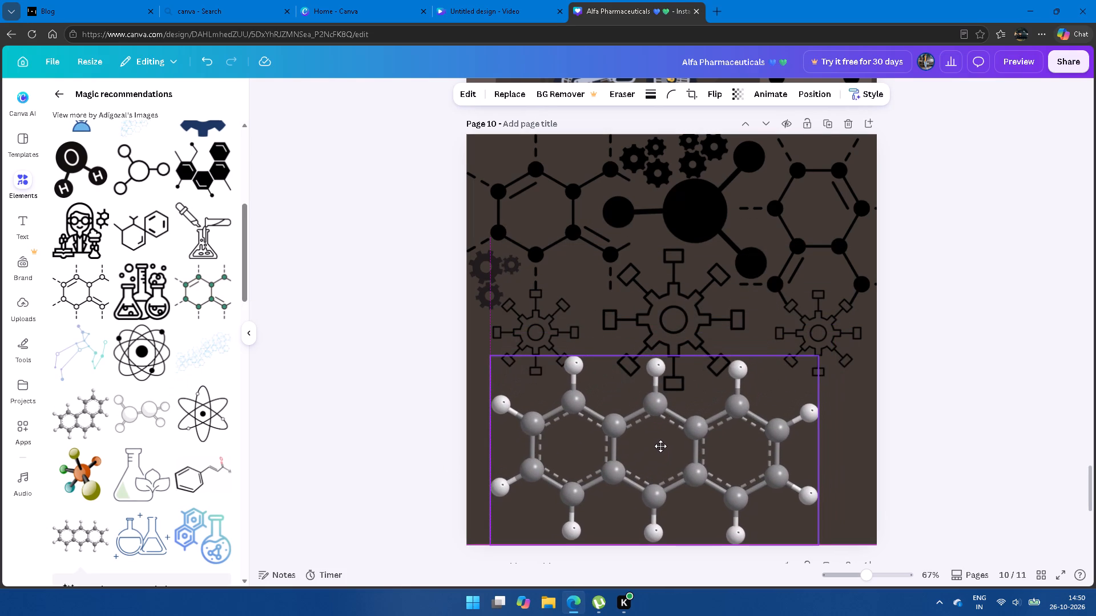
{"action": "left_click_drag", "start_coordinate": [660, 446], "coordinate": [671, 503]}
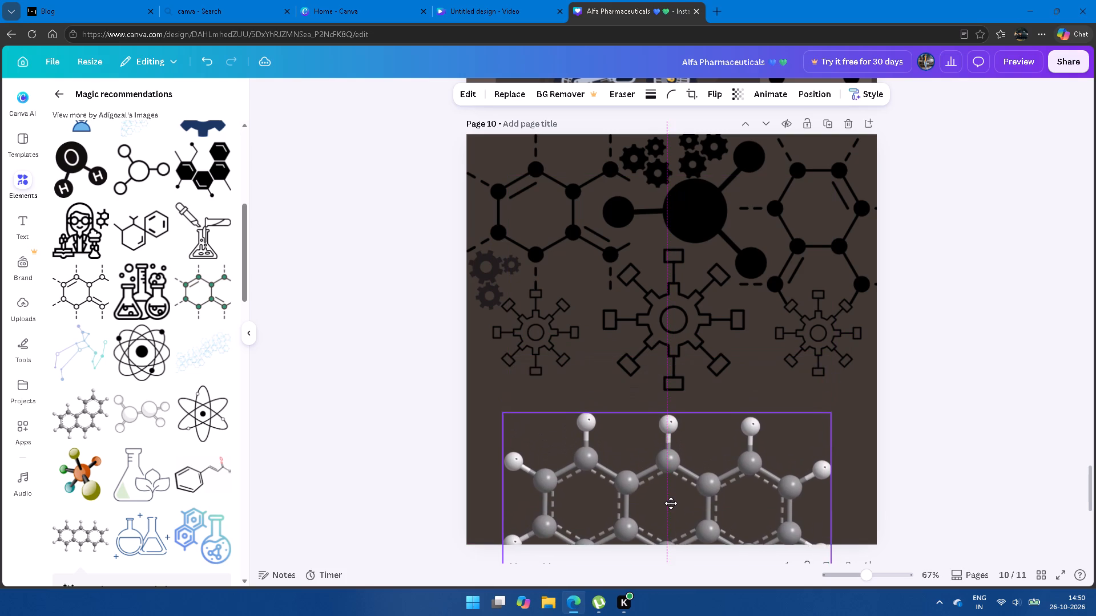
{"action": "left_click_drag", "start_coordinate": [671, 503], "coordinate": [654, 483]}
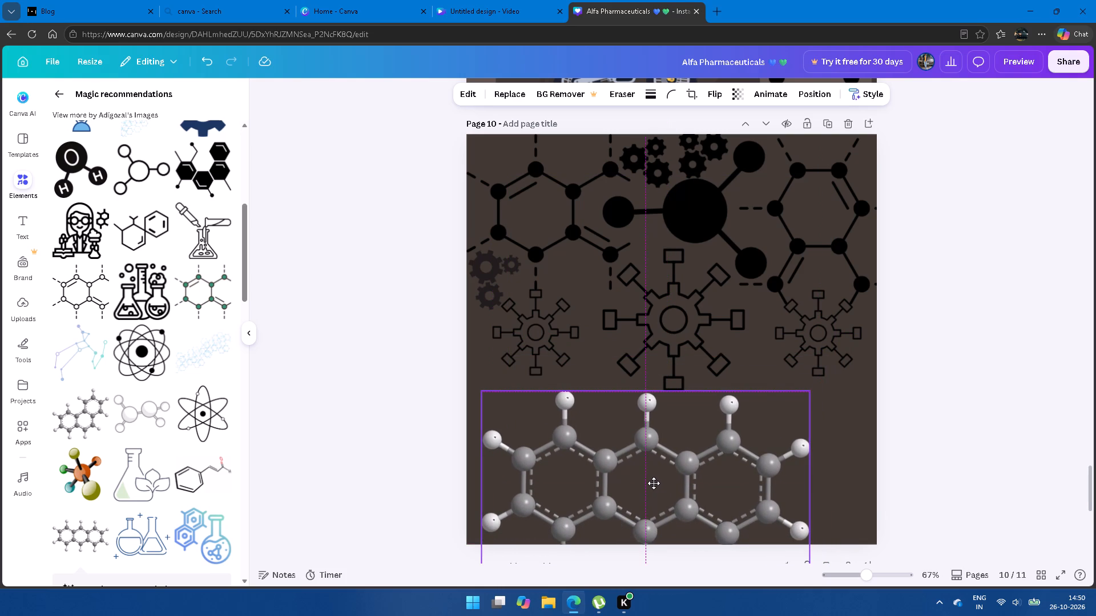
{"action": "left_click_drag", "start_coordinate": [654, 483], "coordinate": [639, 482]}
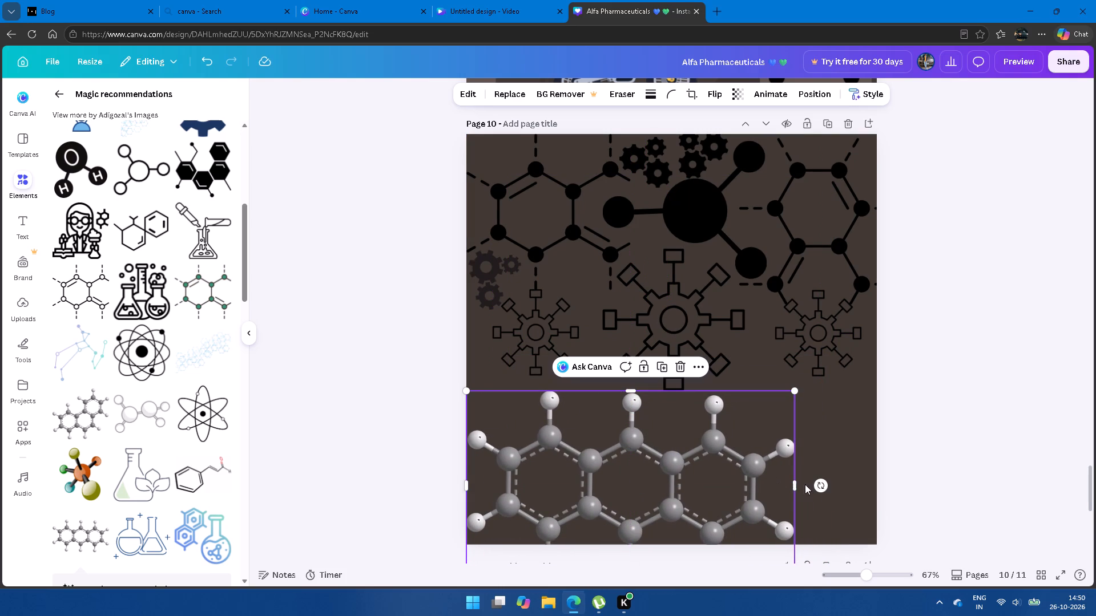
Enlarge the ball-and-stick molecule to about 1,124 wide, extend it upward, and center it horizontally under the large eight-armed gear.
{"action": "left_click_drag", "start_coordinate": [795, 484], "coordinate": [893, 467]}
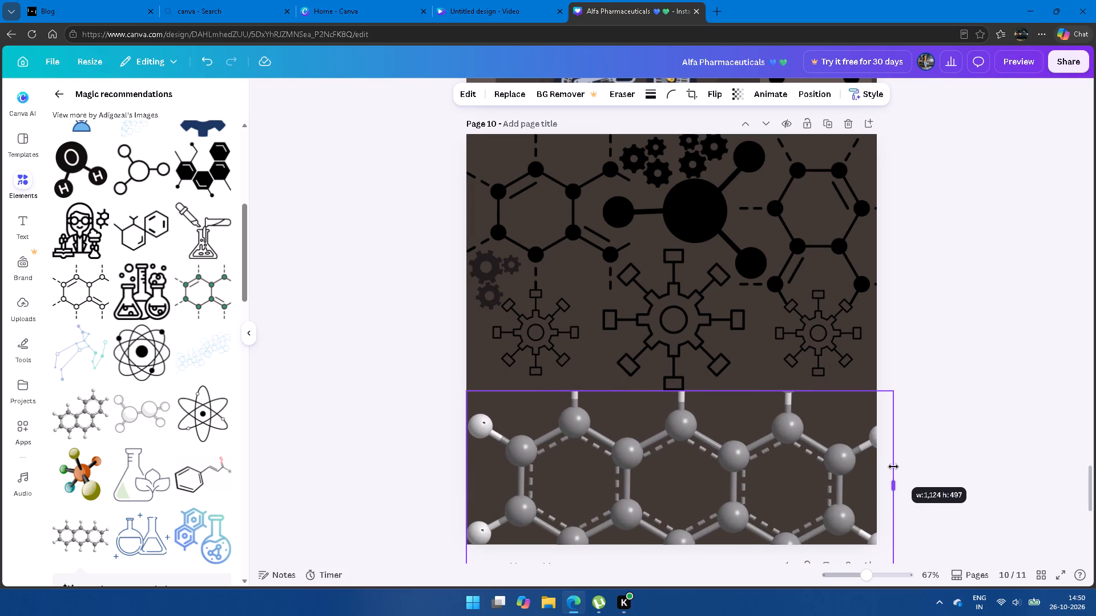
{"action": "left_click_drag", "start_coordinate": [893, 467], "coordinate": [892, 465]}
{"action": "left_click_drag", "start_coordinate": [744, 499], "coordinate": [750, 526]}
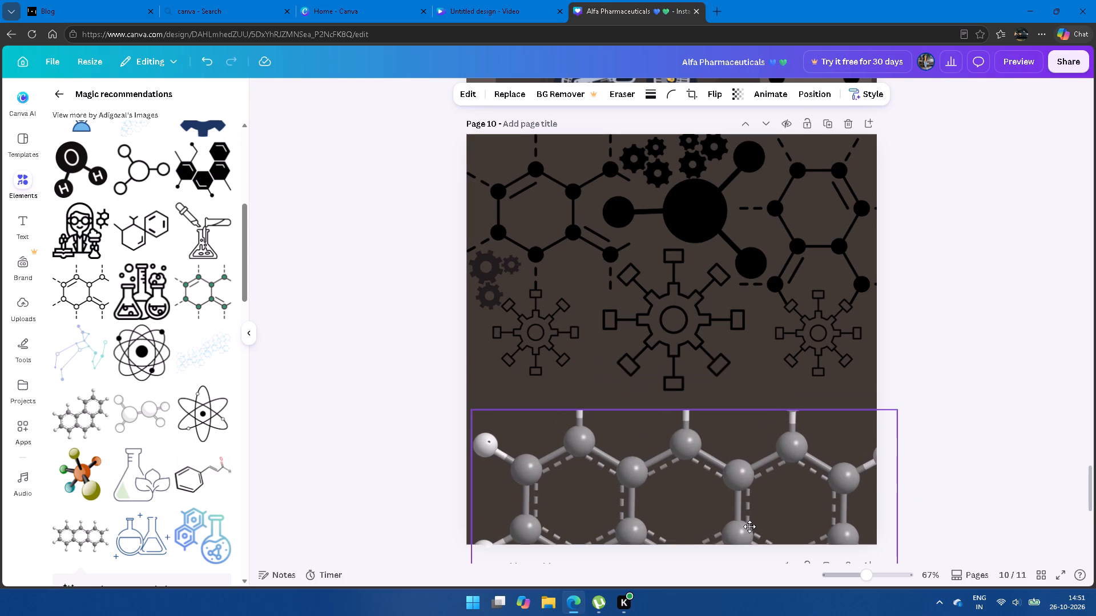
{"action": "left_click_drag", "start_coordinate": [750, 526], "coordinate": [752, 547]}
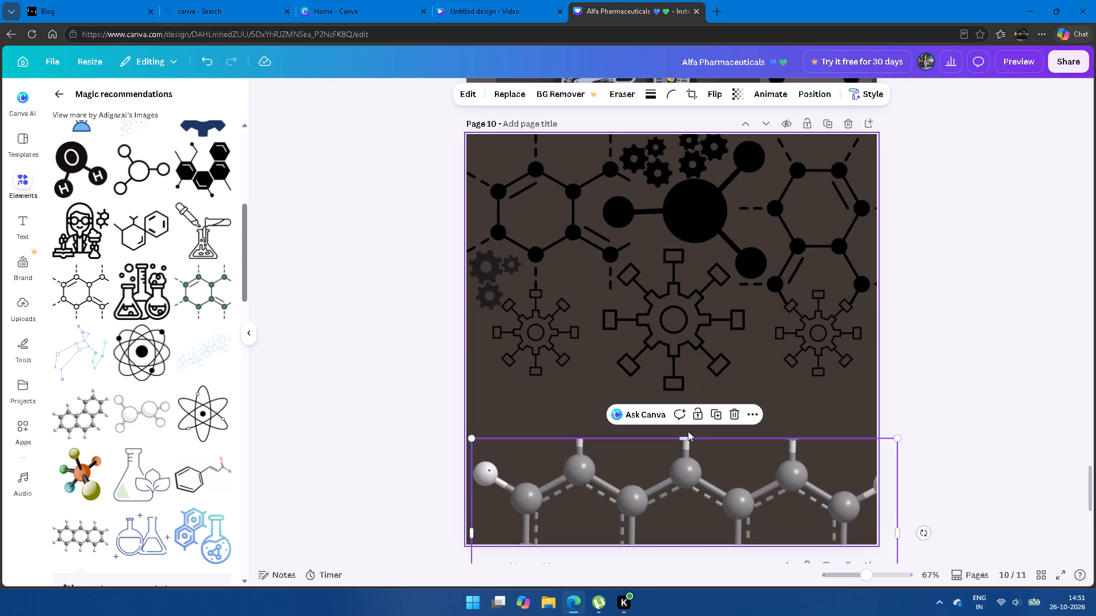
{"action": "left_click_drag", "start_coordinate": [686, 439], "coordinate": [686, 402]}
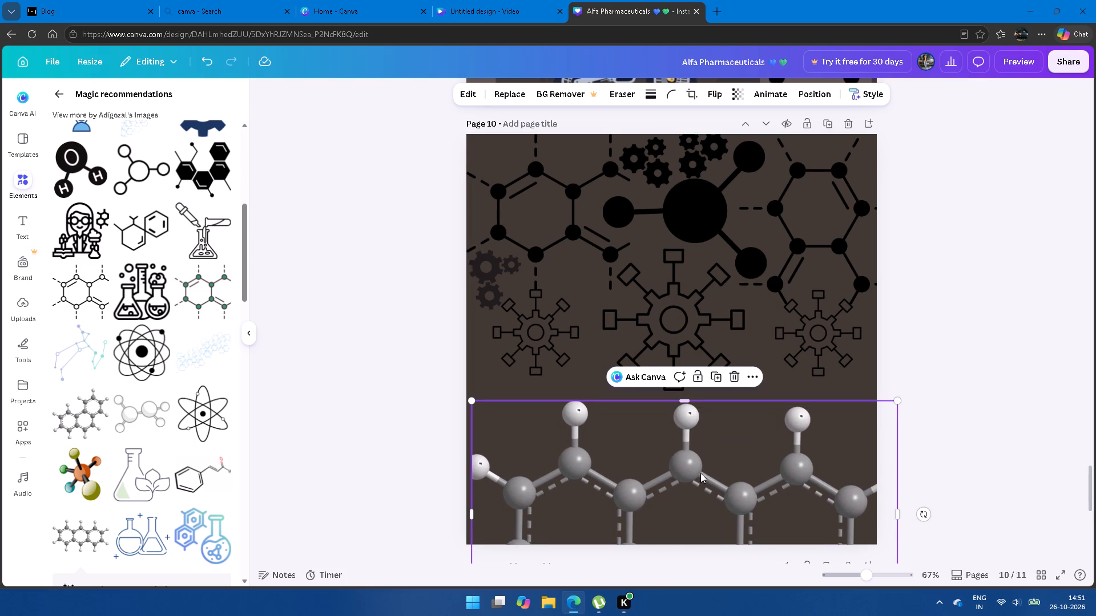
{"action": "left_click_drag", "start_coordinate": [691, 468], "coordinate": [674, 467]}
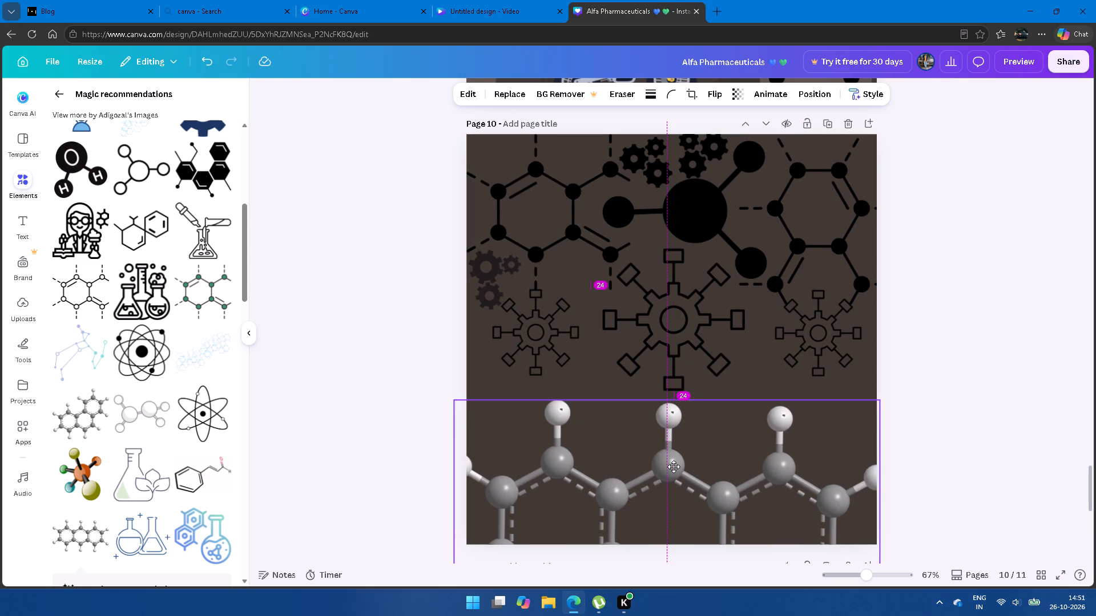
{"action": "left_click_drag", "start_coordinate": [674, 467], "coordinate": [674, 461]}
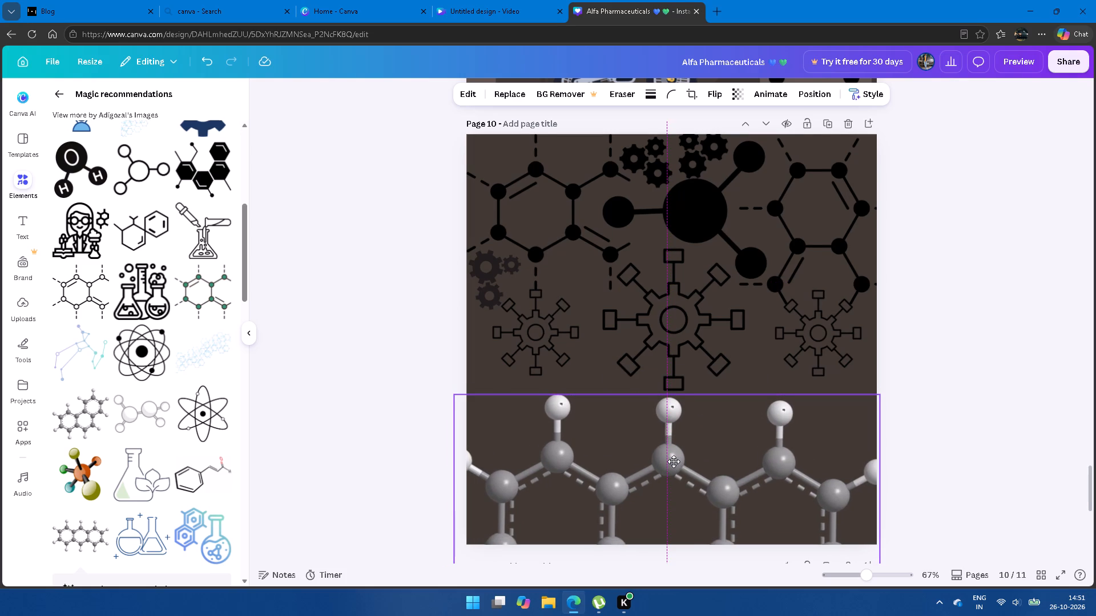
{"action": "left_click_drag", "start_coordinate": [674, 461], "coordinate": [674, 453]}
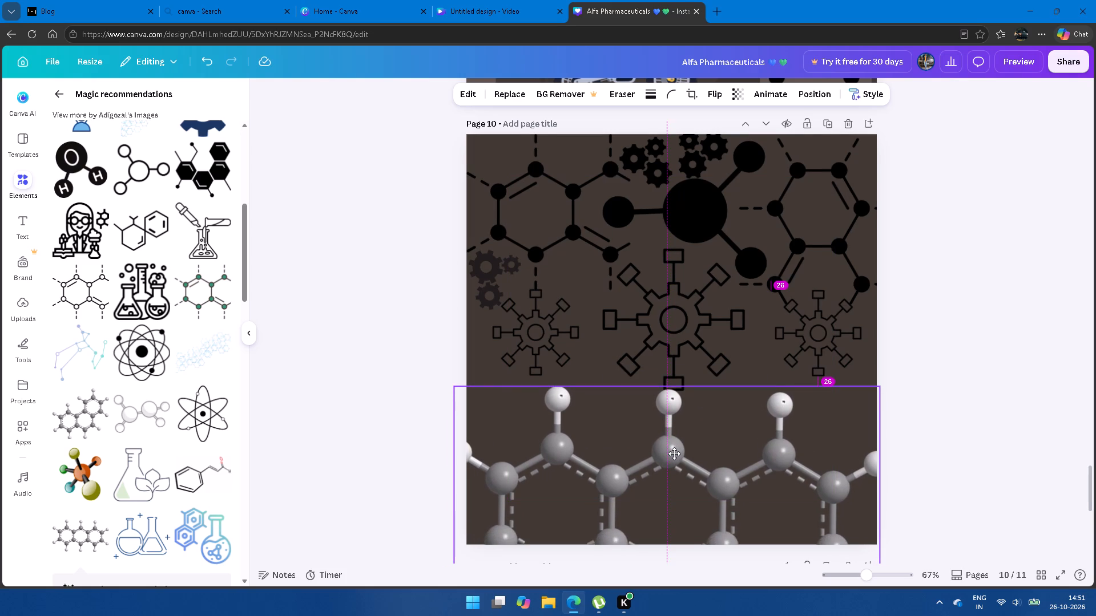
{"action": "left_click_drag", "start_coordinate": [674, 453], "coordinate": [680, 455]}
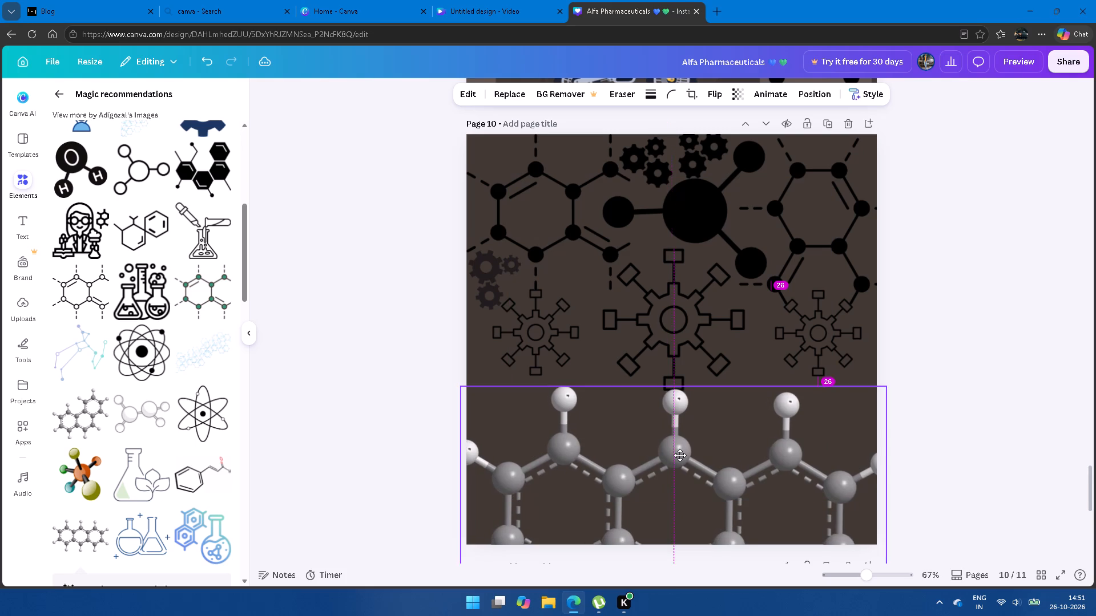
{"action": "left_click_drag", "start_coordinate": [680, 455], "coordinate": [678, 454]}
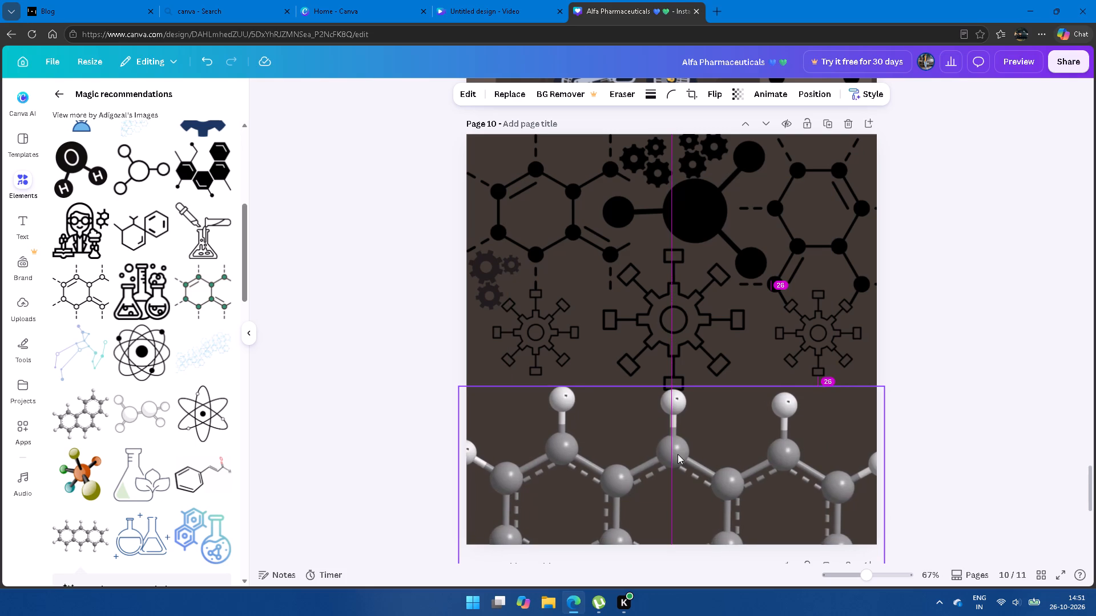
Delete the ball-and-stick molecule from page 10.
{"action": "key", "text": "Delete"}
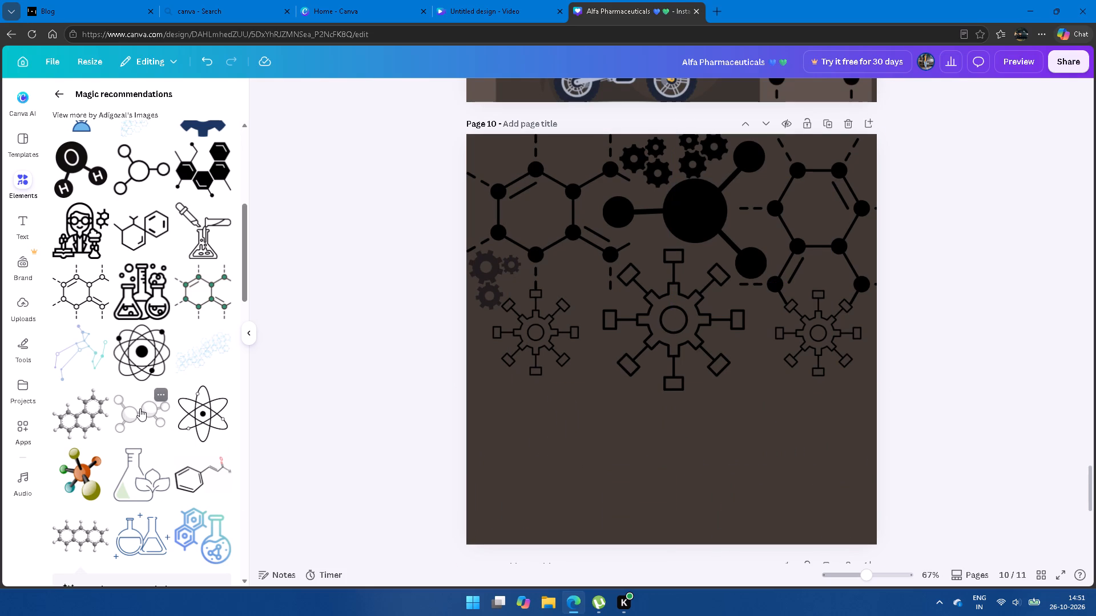
Add the black molecule graphic with four filled hexagons and place it in page 10's lower-left corner.
{"action": "scroll", "coordinate": [140, 408], "scroll_direction": "down", "scroll_amount": 1}
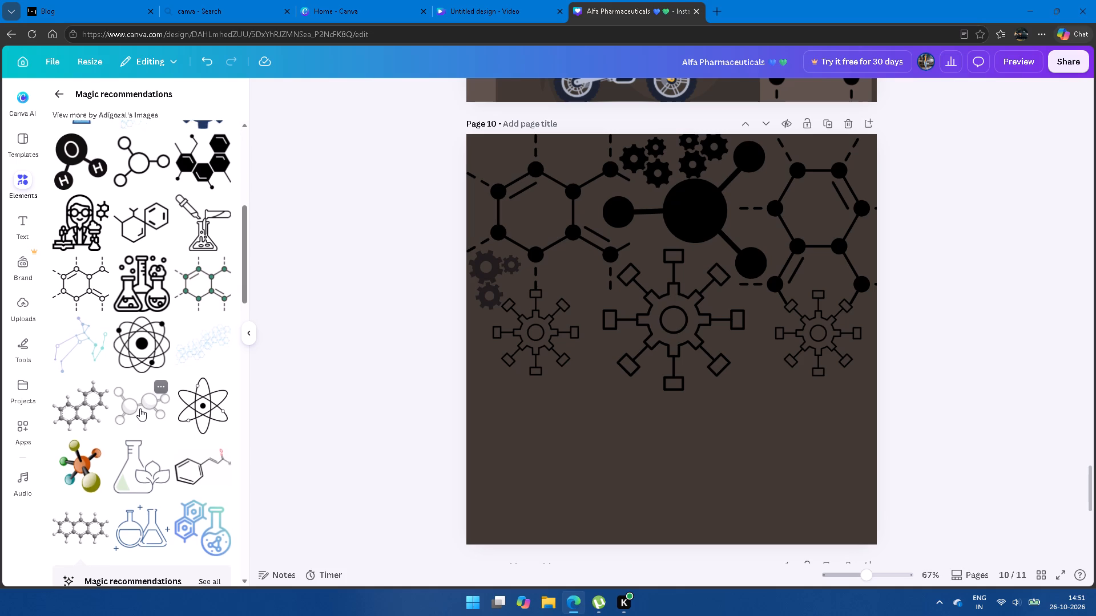
{"action": "scroll", "coordinate": [140, 408], "scroll_direction": "down", "scroll_amount": 1}
{"action": "scroll", "coordinate": [140, 408], "scroll_direction": "right", "scroll_amount": 2}
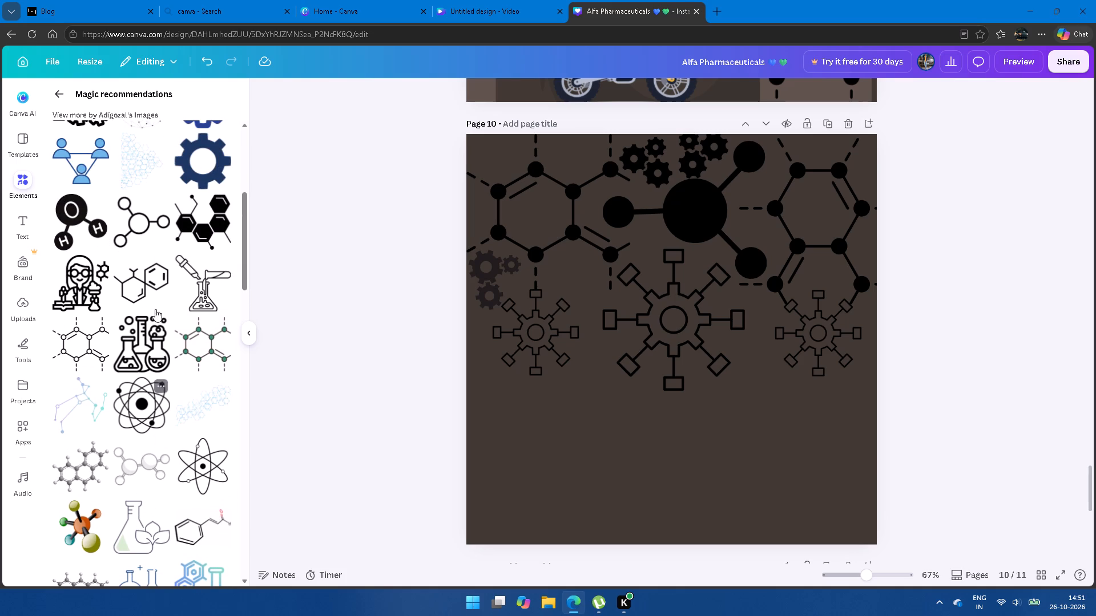
{"action": "left_click", "coordinate": [205, 225]}
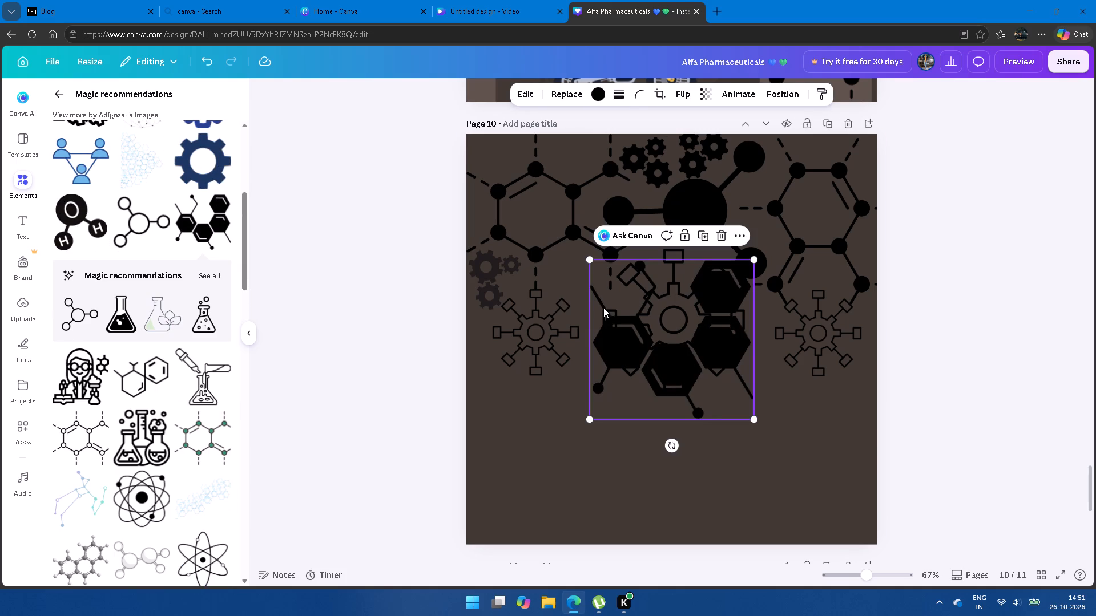
{"action": "left_click_drag", "start_coordinate": [719, 334], "coordinate": [804, 444]}
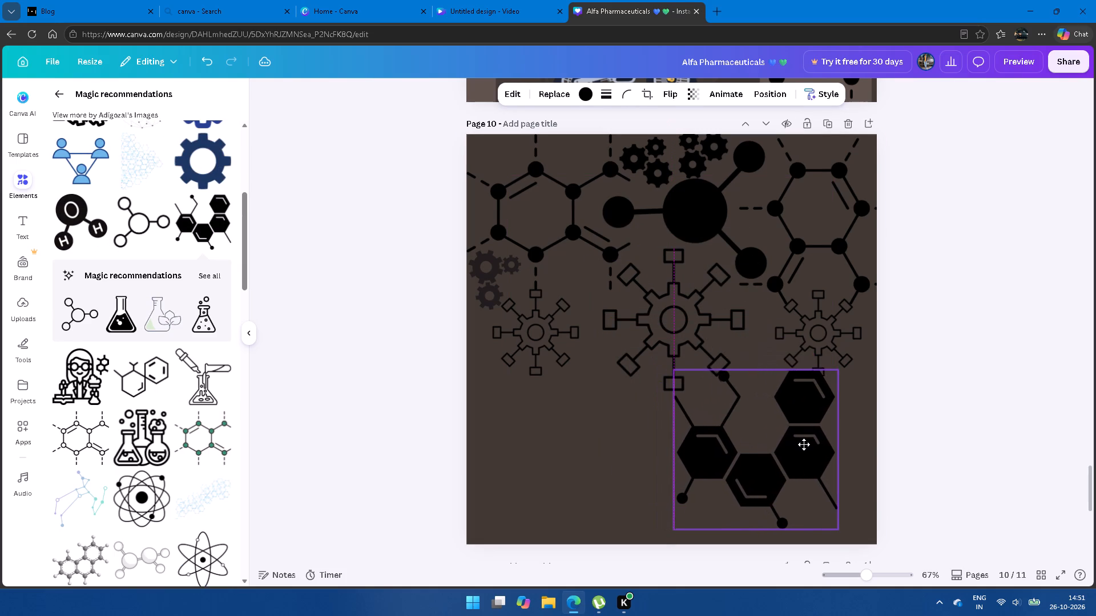
{"action": "left_click_drag", "start_coordinate": [804, 444], "coordinate": [714, 465]}
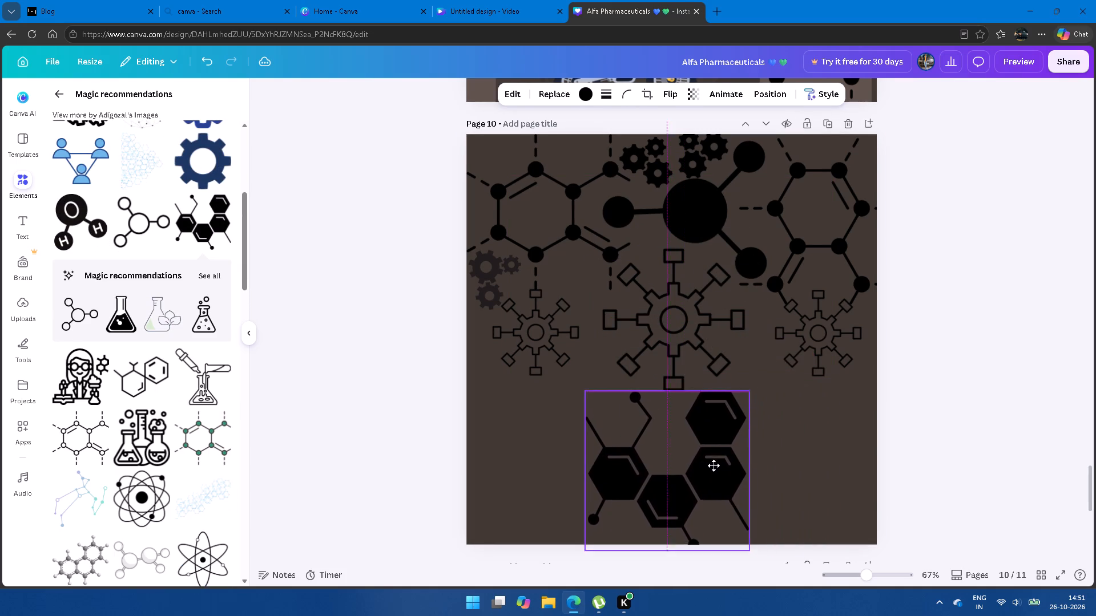
{"action": "left_click_drag", "start_coordinate": [714, 465], "coordinate": [600, 463]}
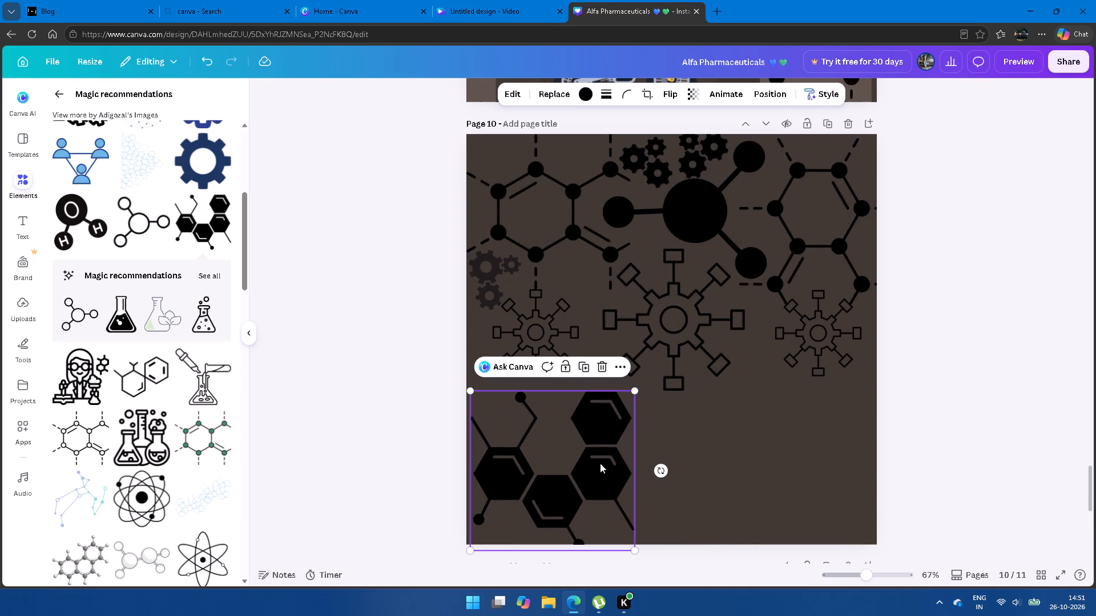
Duplicate the filled-hexagon molecule and place the copy directly beside the first one along page 10's bottom edge.
{"action": "left_click", "coordinate": [586, 361]}
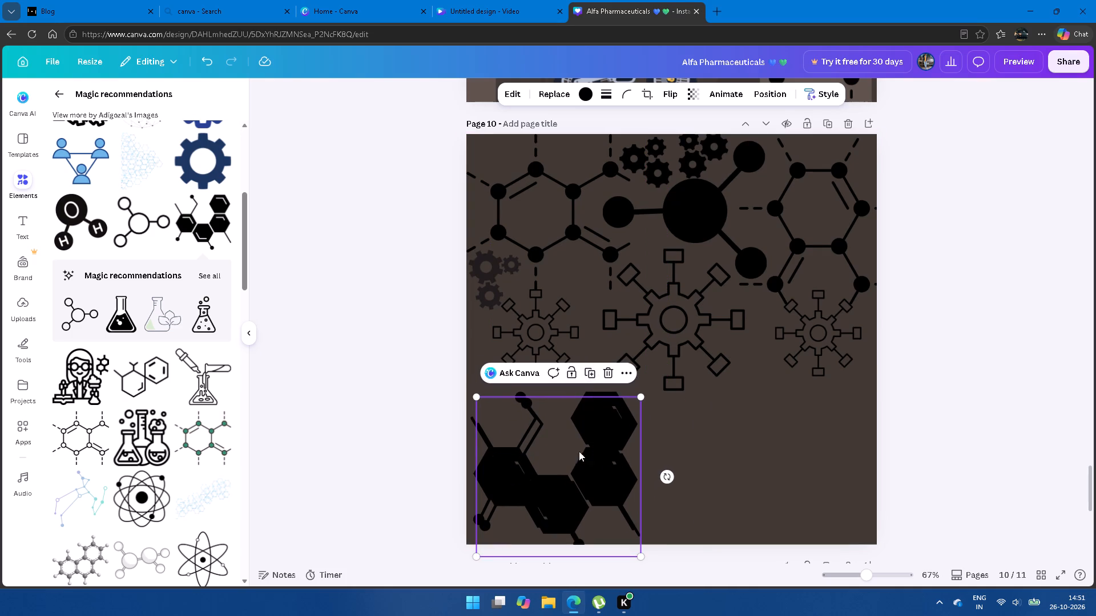
{"action": "left_click_drag", "start_coordinate": [575, 472], "coordinate": [742, 469]}
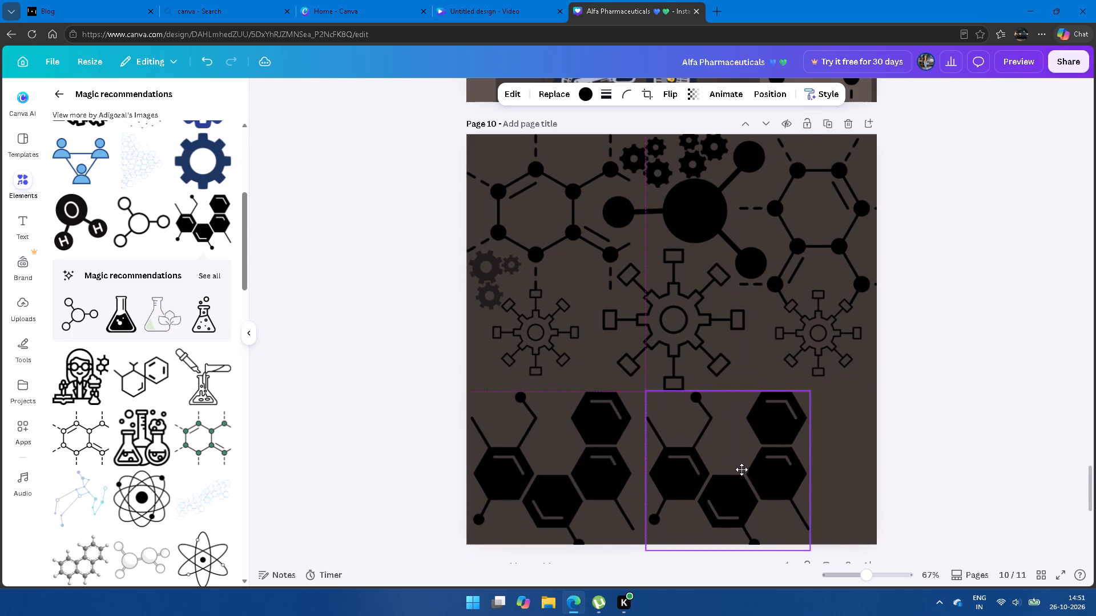
{"action": "left_click_drag", "start_coordinate": [742, 469], "coordinate": [729, 469]}
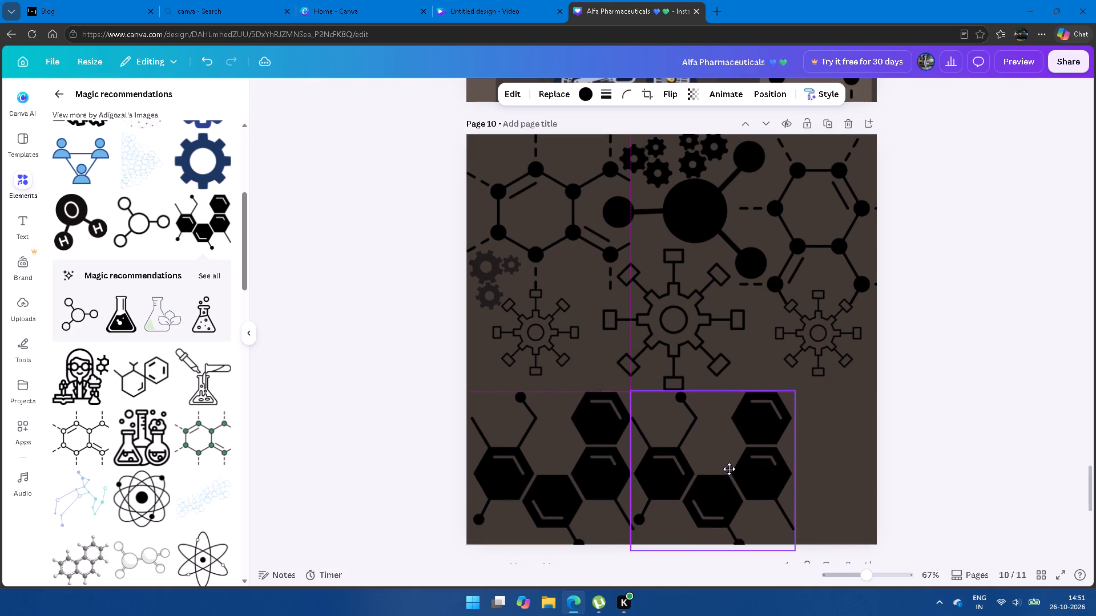
{"action": "left_click_drag", "start_coordinate": [729, 469], "coordinate": [729, 471]}
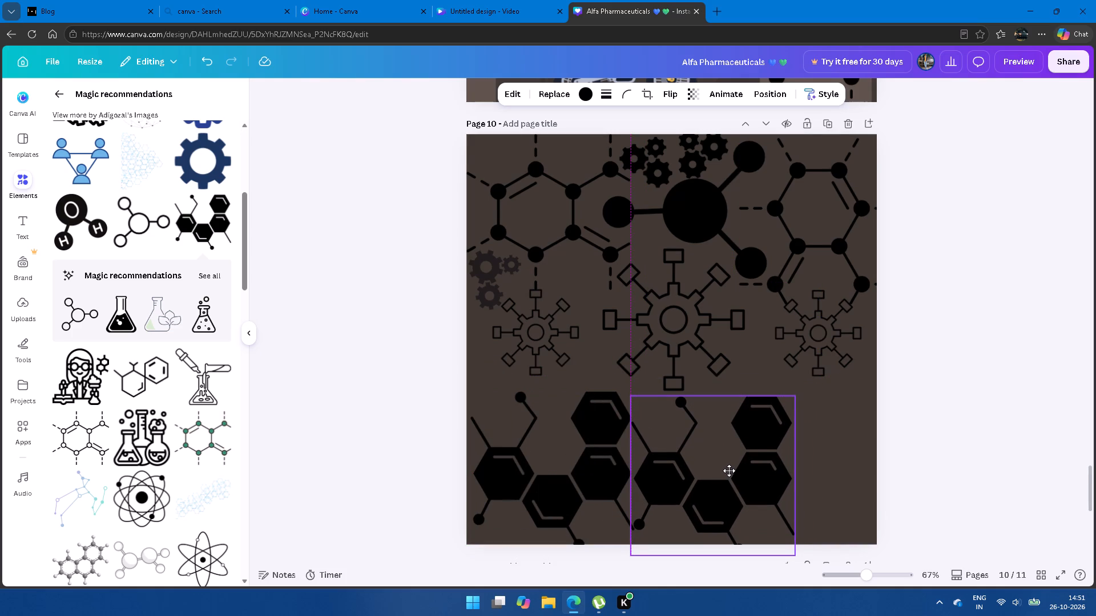
{"action": "left_click_drag", "start_coordinate": [729, 471], "coordinate": [728, 471]}
{"action": "left_click", "coordinate": [1015, 406]}
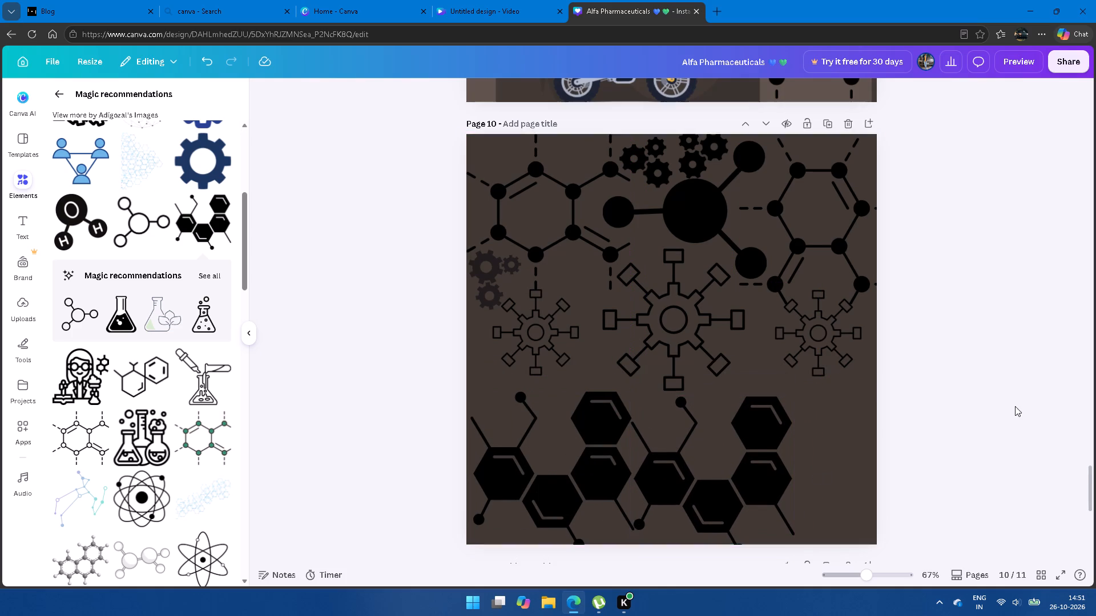
Nudge the second filled-hexagon molecule slightly left and down so its bonds meet the first molecule.
{"action": "left_click", "coordinate": [749, 485]}
{"action": "key", "text": "Left"}
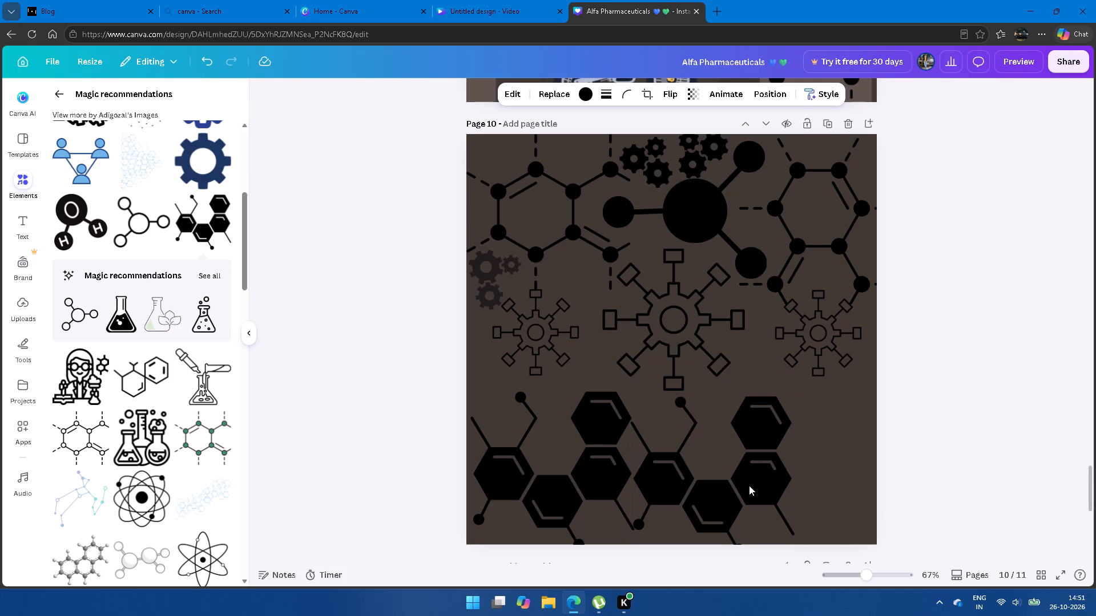
{"action": "key", "text": "Left"}
{"action": "key", "text": "Left"}
{"action": "key", "text": "Left"}
{"action": "key", "text": "Left"}
{"action": "key", "text": "Left"}
{"action": "key", "text": "Left"}
{"action": "key", "text": "Left"}
{"action": "key", "text": "Left"}
{"action": "key", "text": "Left"}
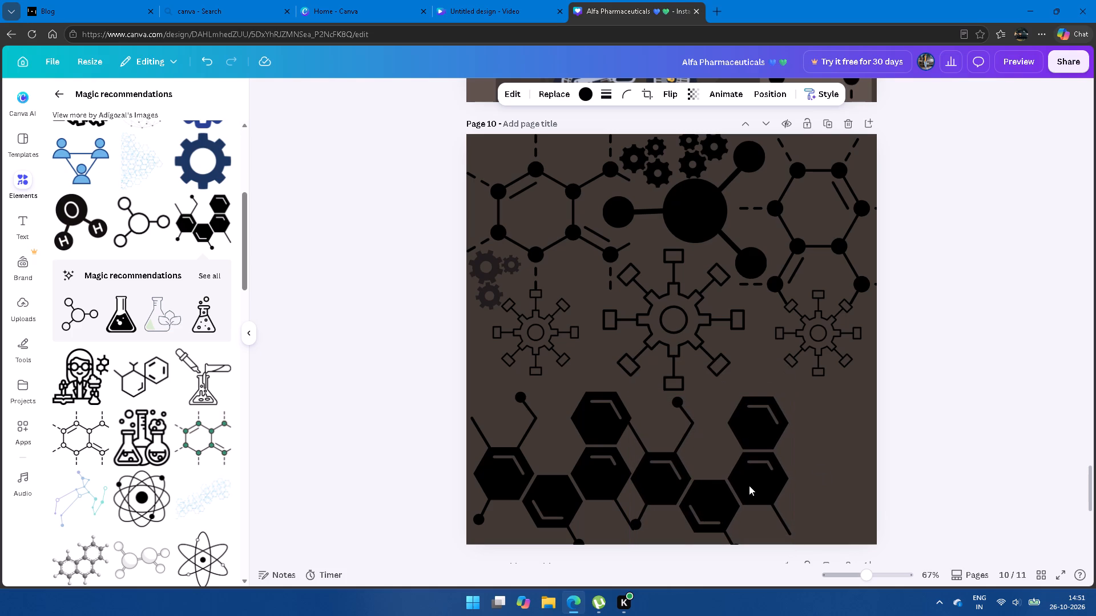
{"action": "key", "text": "Down"}
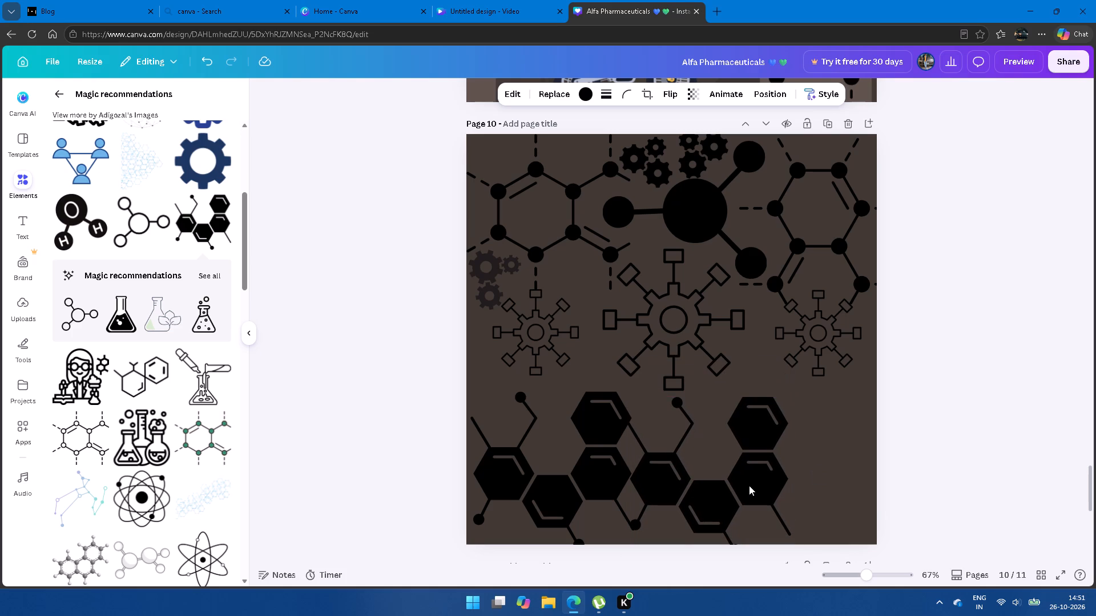
{"action": "key", "text": "Down"}
{"action": "key", "text": "Down"}
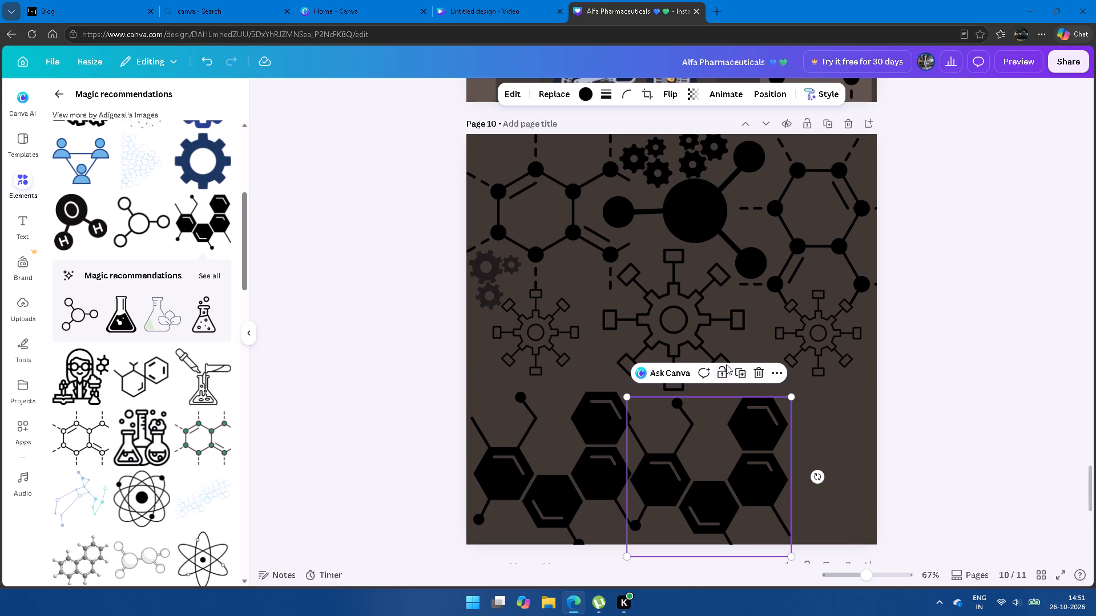
Add a third filled-hexagon molecule overhanging page 10's right edge, enlarge it to about 474 by 460, and join it to the second.
{"action": "left_click", "coordinate": [742, 371]}
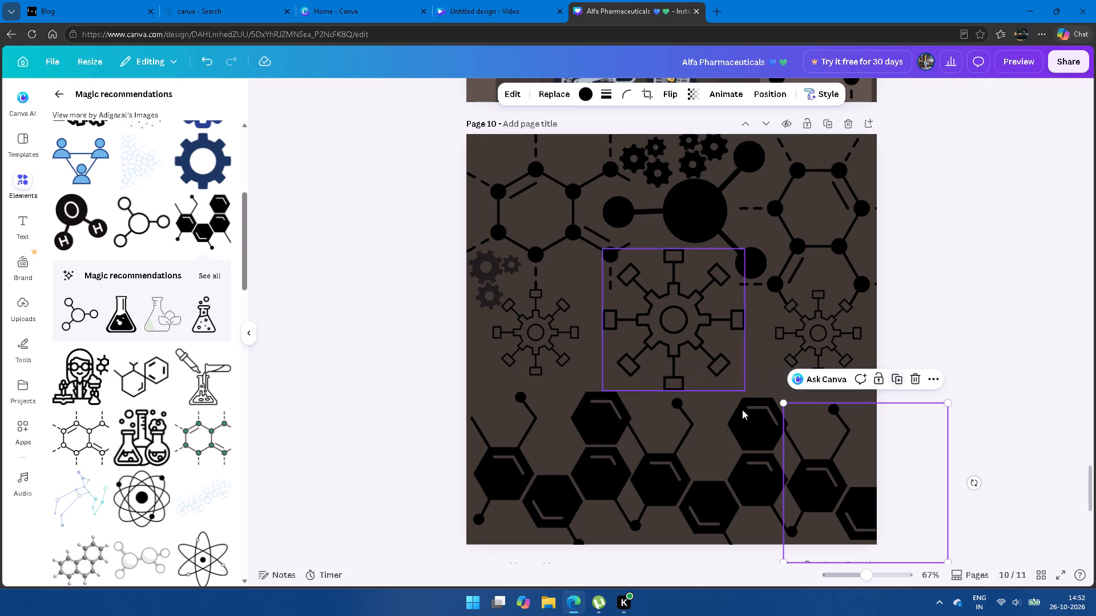
{"action": "left_click", "coordinate": [837, 493]}
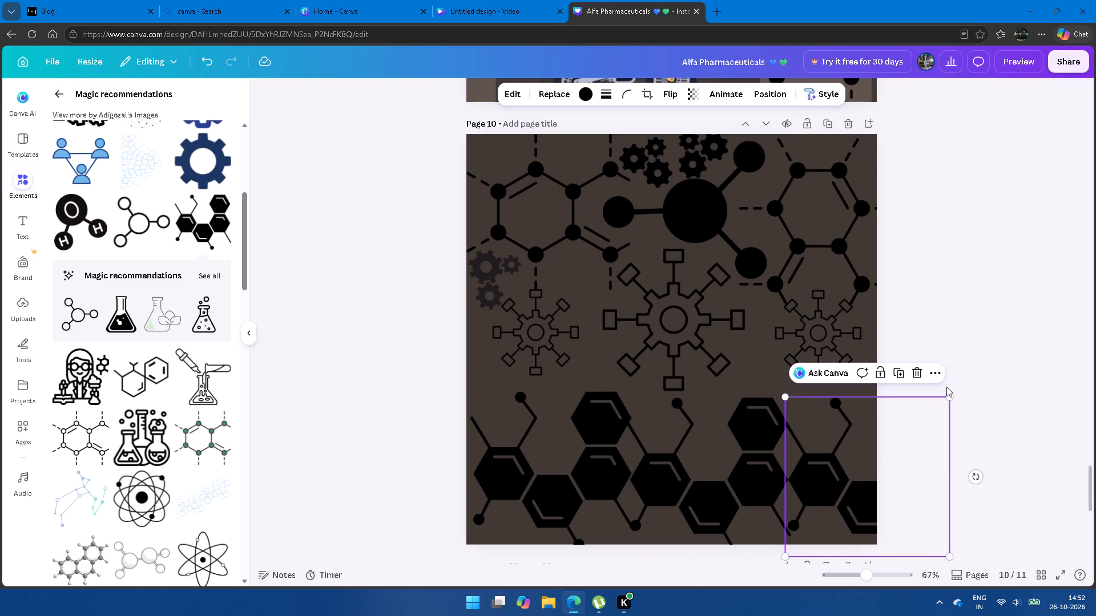
{"action": "left_click_drag", "start_coordinate": [950, 397], "coordinate": [963, 378]}
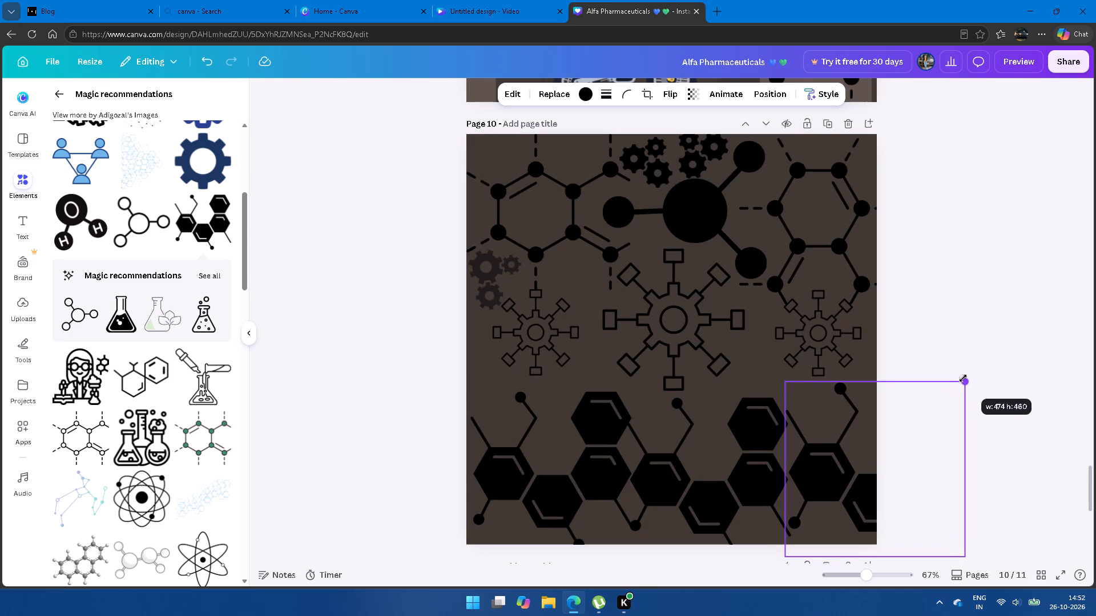
{"action": "left_click_drag", "start_coordinate": [963, 378], "coordinate": [963, 378]}
{"action": "left_click_drag", "start_coordinate": [836, 461], "coordinate": [833, 468]}
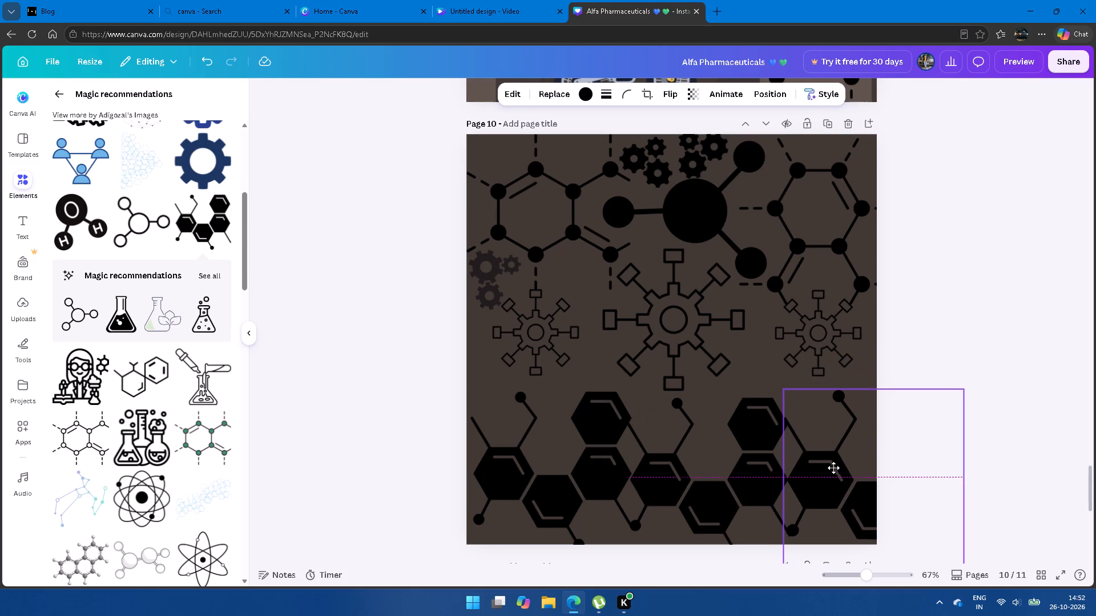
{"action": "left_click_drag", "start_coordinate": [833, 468], "coordinate": [832, 468]}
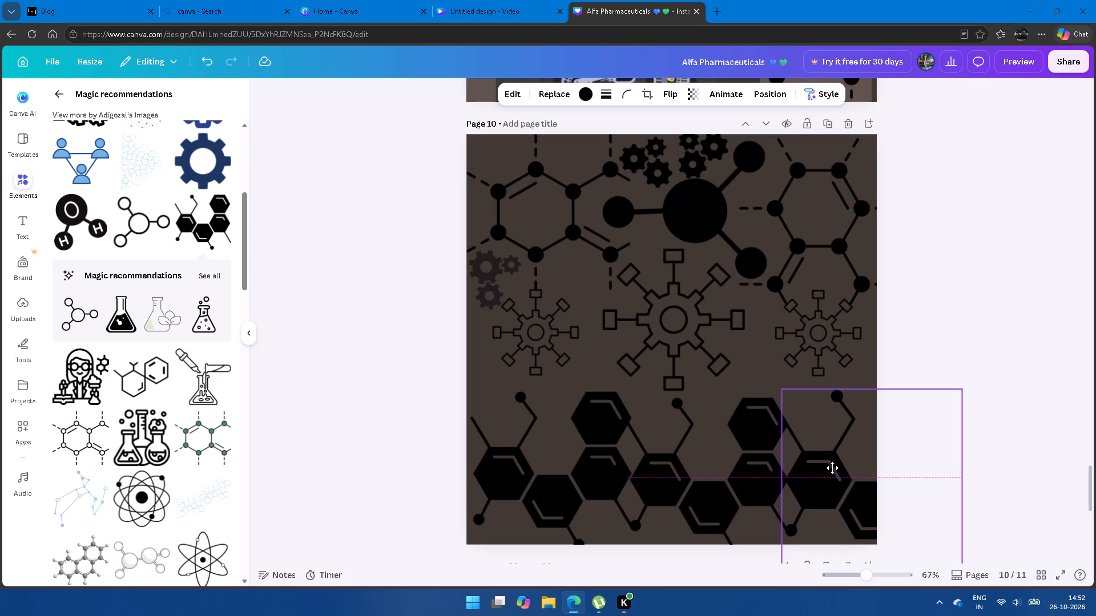
{"action": "left_click_drag", "start_coordinate": [832, 468], "coordinate": [832, 467]}
{"action": "left_click", "coordinate": [1054, 397]}
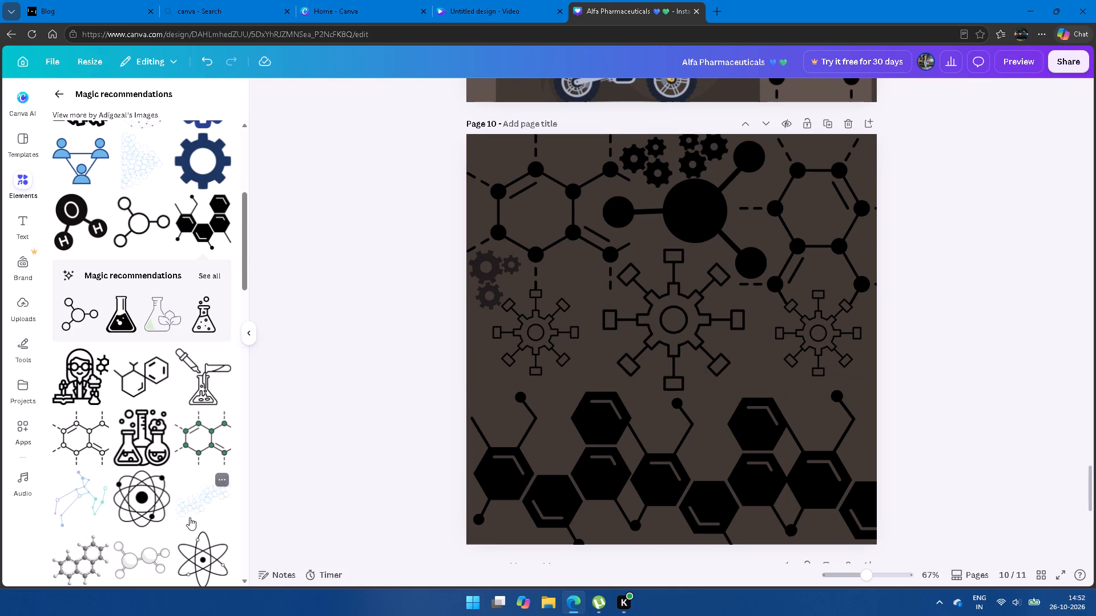
Look through the recommended graphics for another science motif to use on page 10.
{"action": "scroll", "coordinate": [190, 517], "scroll_direction": "down", "scroll_amount": 4}
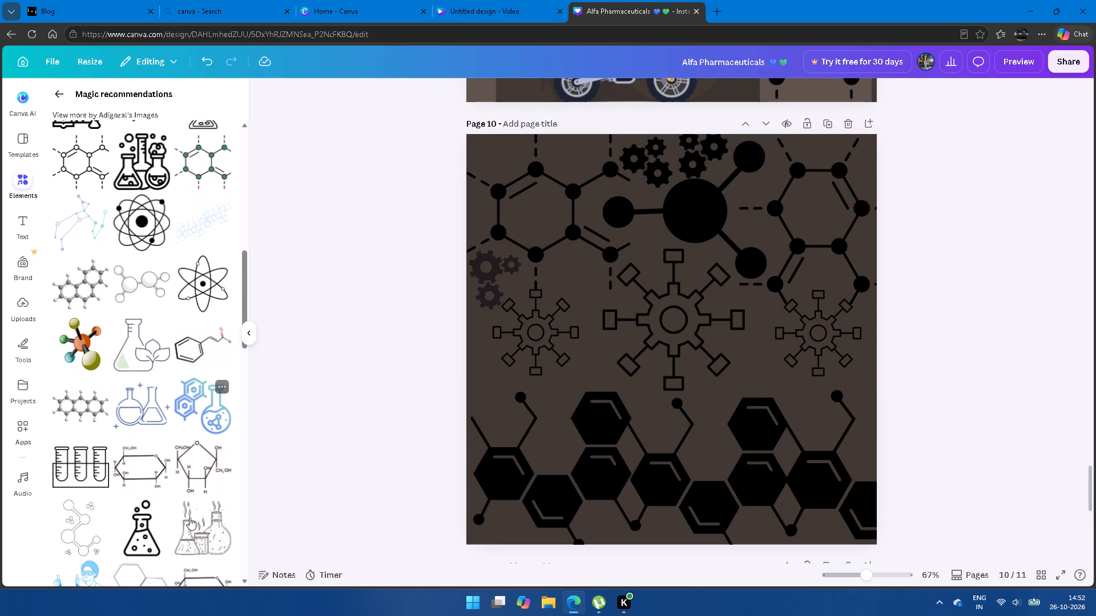
{"action": "scroll", "coordinate": [190, 517], "scroll_direction": "down", "scroll_amount": 5}
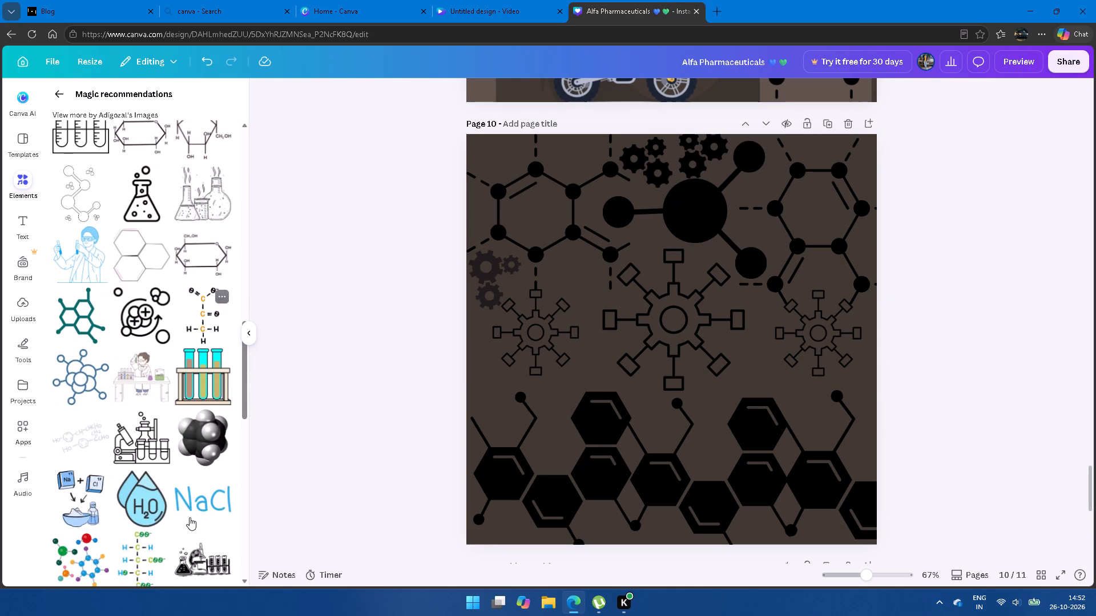
{"action": "scroll", "coordinate": [190, 517], "scroll_direction": "down", "scroll_amount": 5}
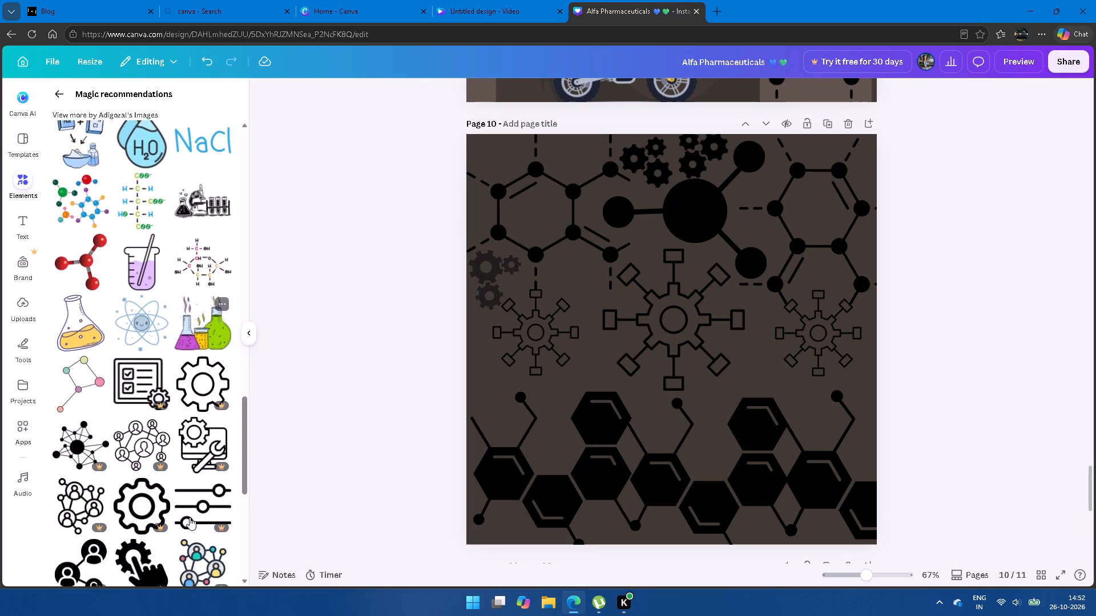
{"action": "scroll", "coordinate": [190, 517], "scroll_direction": "down", "scroll_amount": 6}
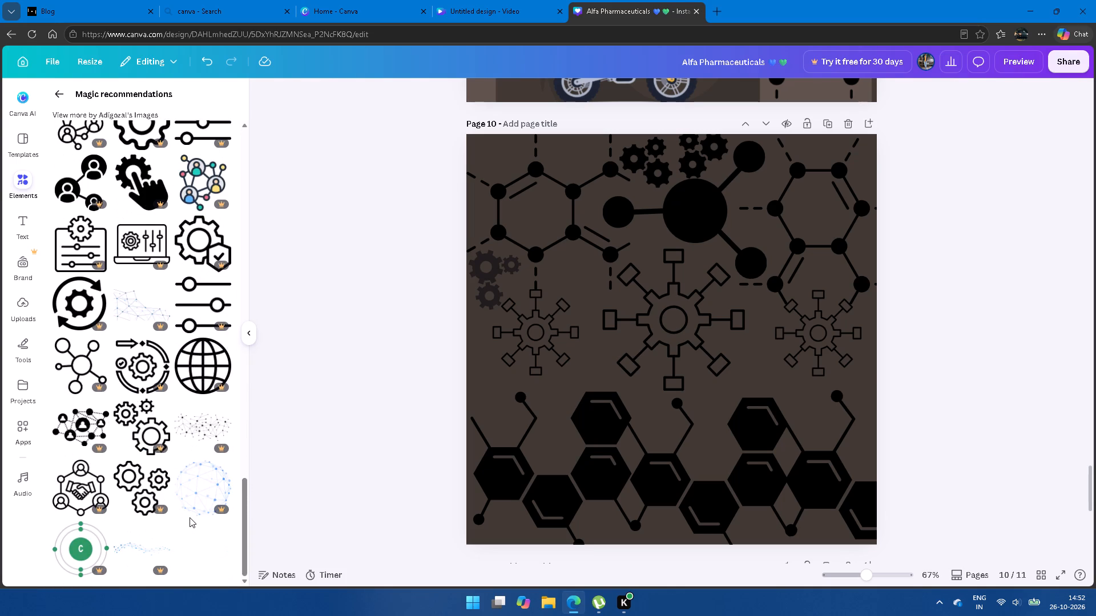
{"action": "scroll", "coordinate": [190, 517], "scroll_direction": "up", "scroll_amount": 7}
{"action": "scroll", "coordinate": [98, 377], "scroll_direction": "up", "scroll_amount": 1}
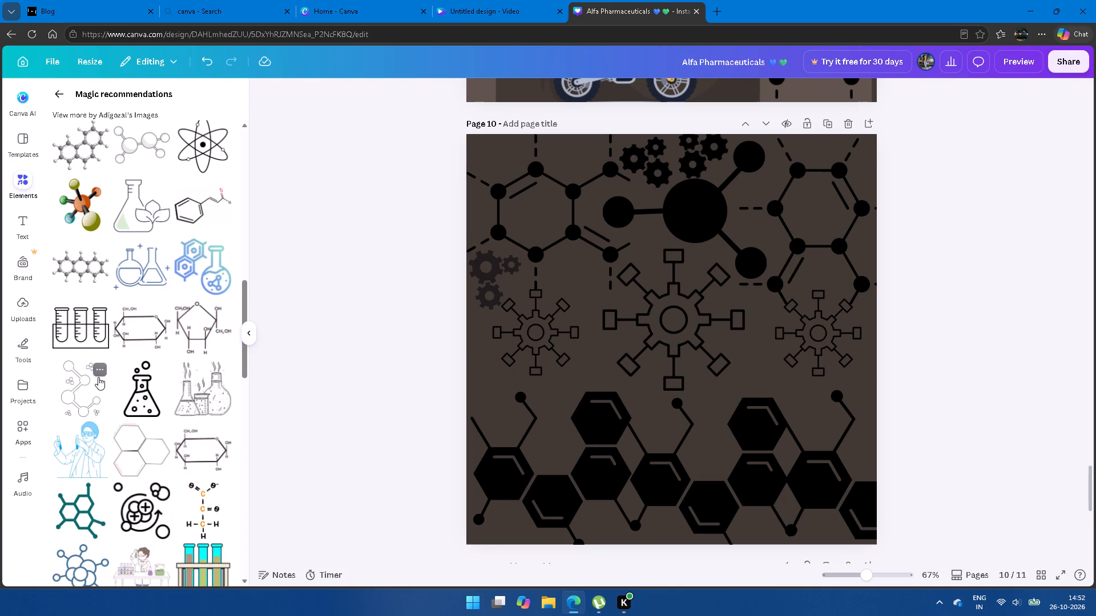
{"action": "scroll", "coordinate": [98, 377], "scroll_direction": "up", "scroll_amount": 3}
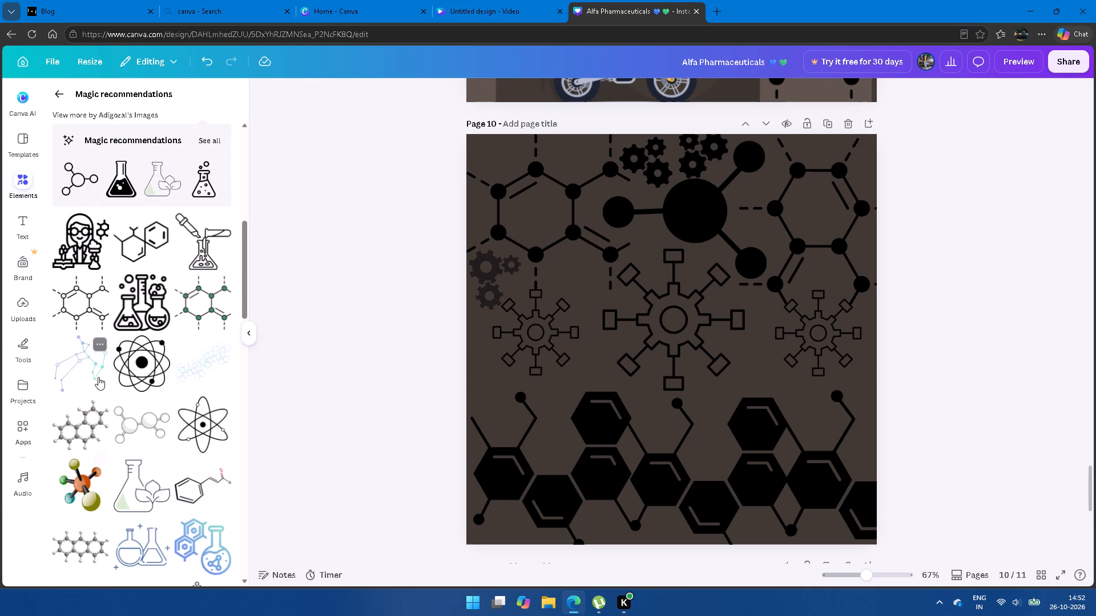
Add the thin three-orbit atom graphic, shrink it to a small icon, and place it in the first filled-hexagon molecule's upper gap.
{"action": "left_click", "coordinate": [203, 420]}
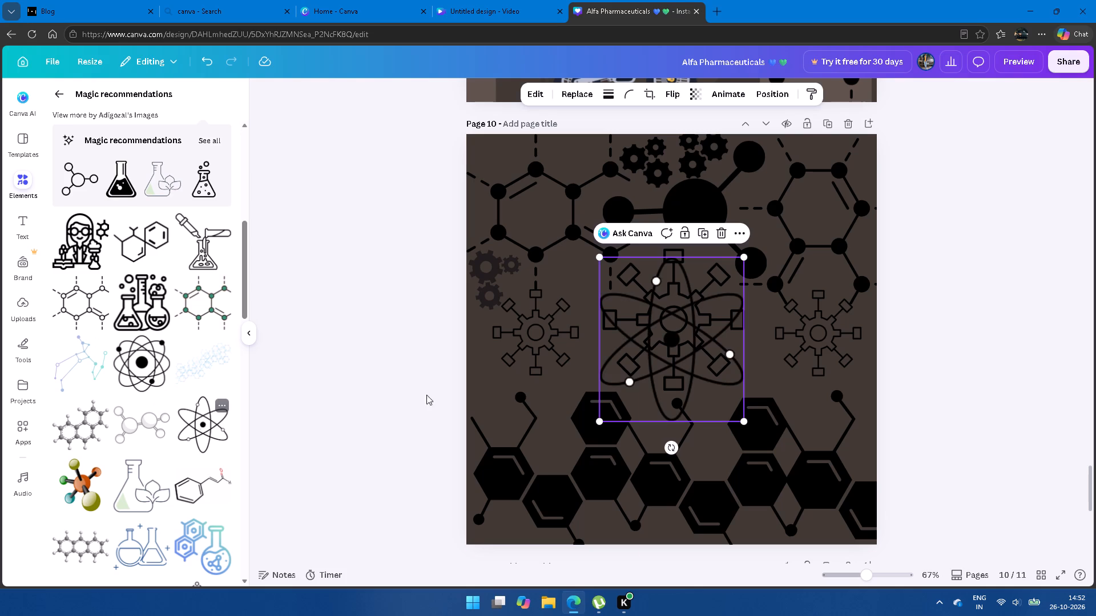
{"action": "left_click_drag", "start_coordinate": [675, 347], "coordinate": [577, 427]}
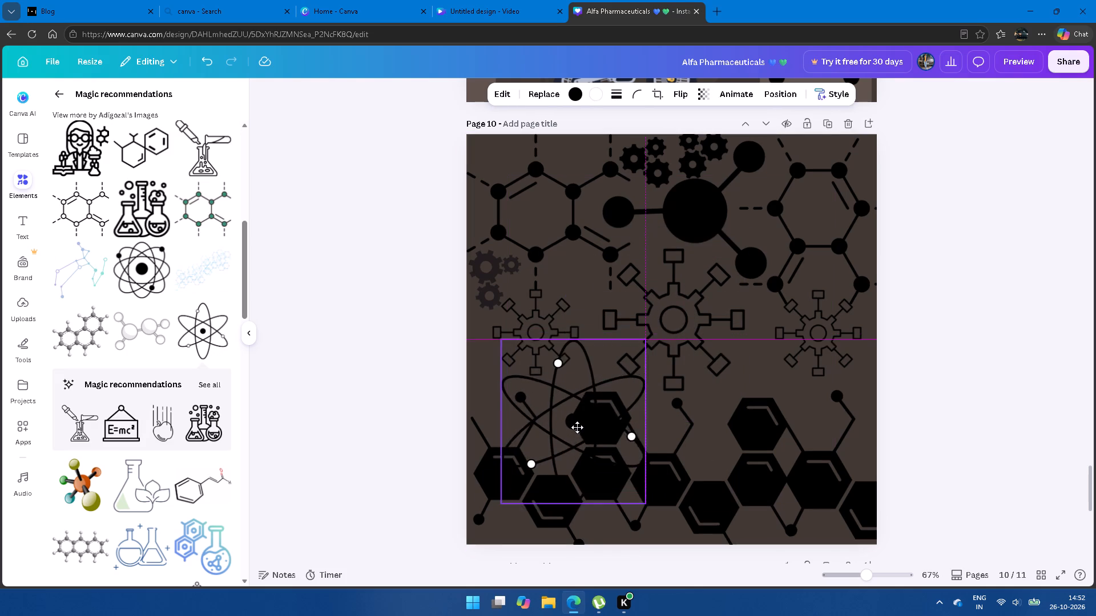
{"action": "left_click_drag", "start_coordinate": [577, 427], "coordinate": [574, 440]}
{"action": "left_click_drag", "start_coordinate": [646, 514], "coordinate": [529, 406]}
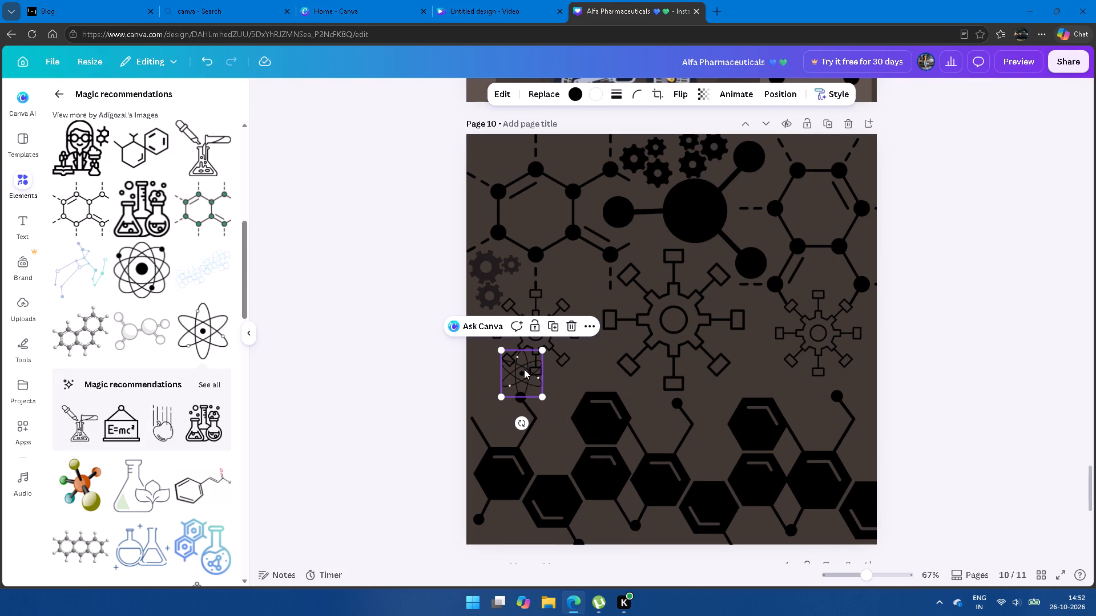
{"action": "left_click_drag", "start_coordinate": [523, 369], "coordinate": [555, 441]}
Duplicate the small atom and place the copy in the matching gap of the second filled-hexagon molecule.
{"action": "left_click", "coordinate": [586, 398]}
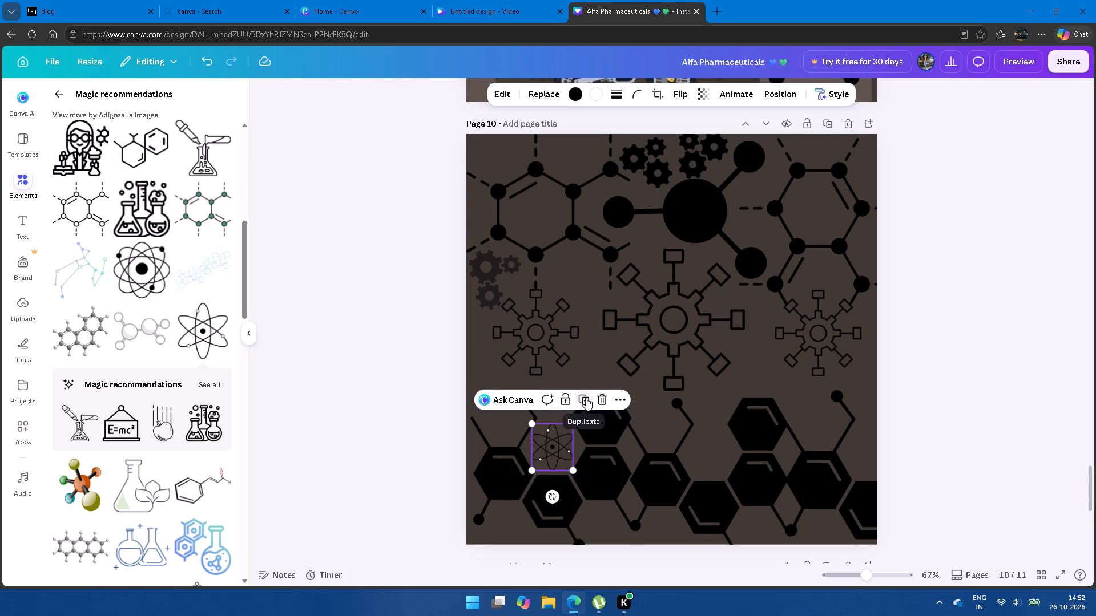
{"action": "left_click_drag", "start_coordinate": [554, 453], "coordinate": [716, 448]}
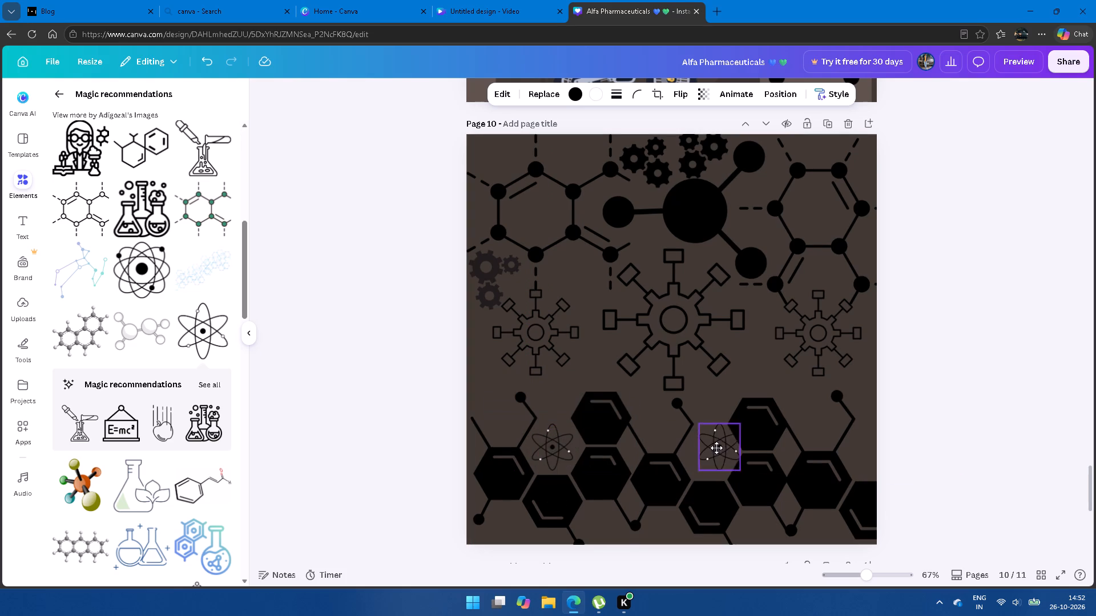
{"action": "left_click_drag", "start_coordinate": [716, 448], "coordinate": [711, 452]}
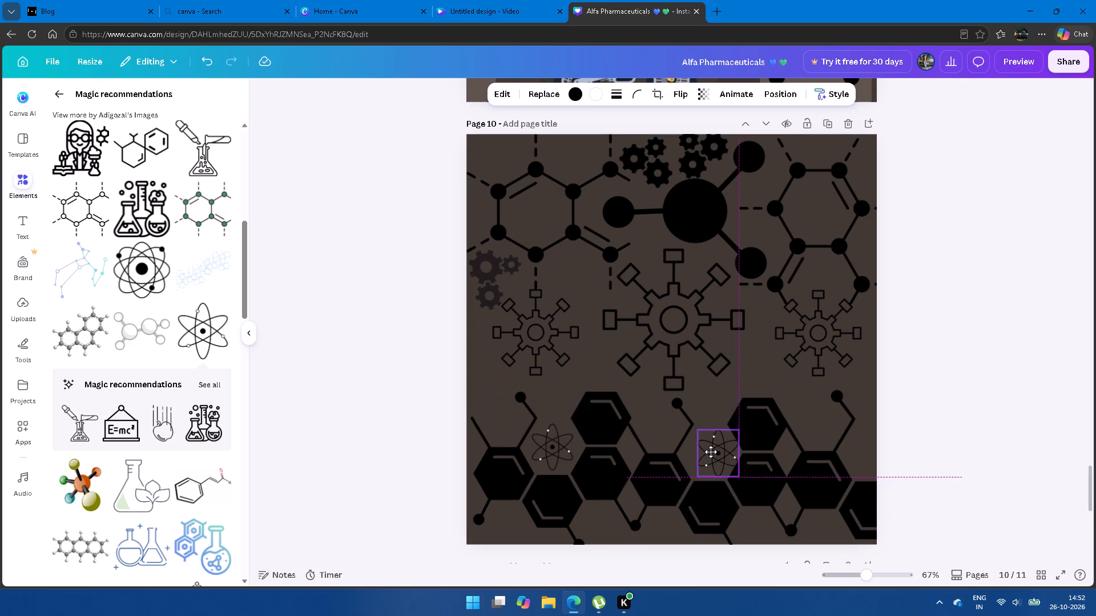
{"action": "left_click_drag", "start_coordinate": [711, 452], "coordinate": [710, 447]}
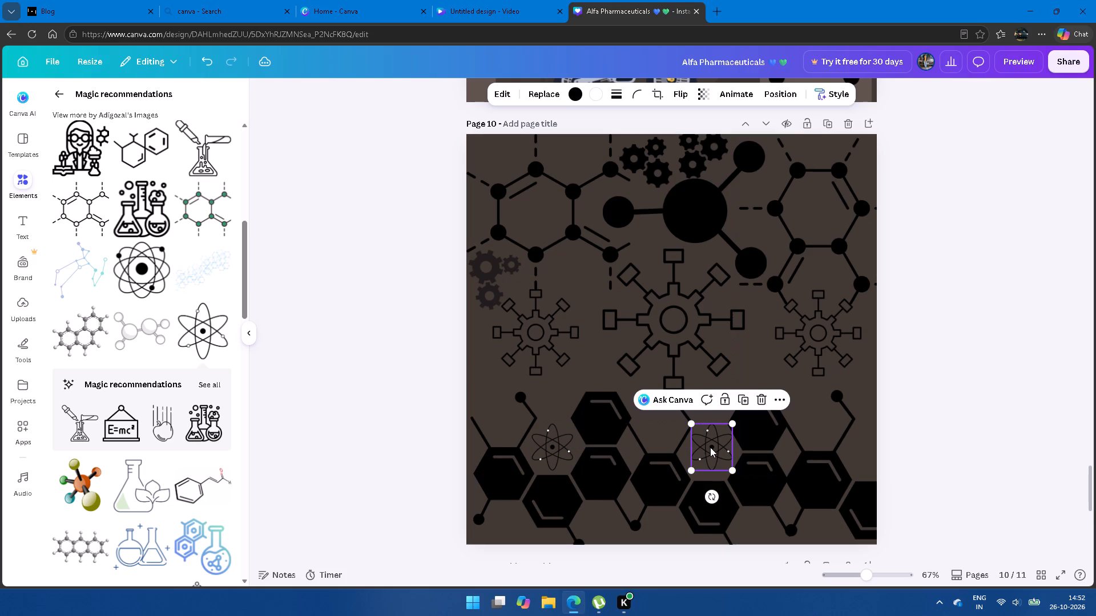
Duplicate the small atom again into the third filled-hexagon molecule's gap, overhanging page 10's right edge.
{"action": "left_click", "coordinate": [746, 399]}
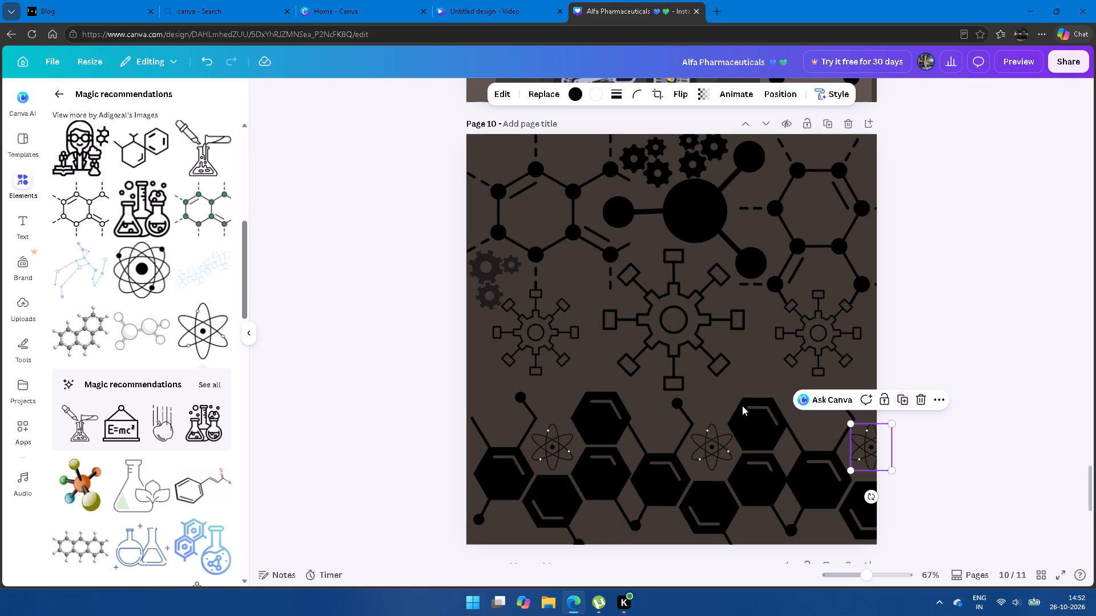
{"action": "left_click", "coordinate": [869, 448]}
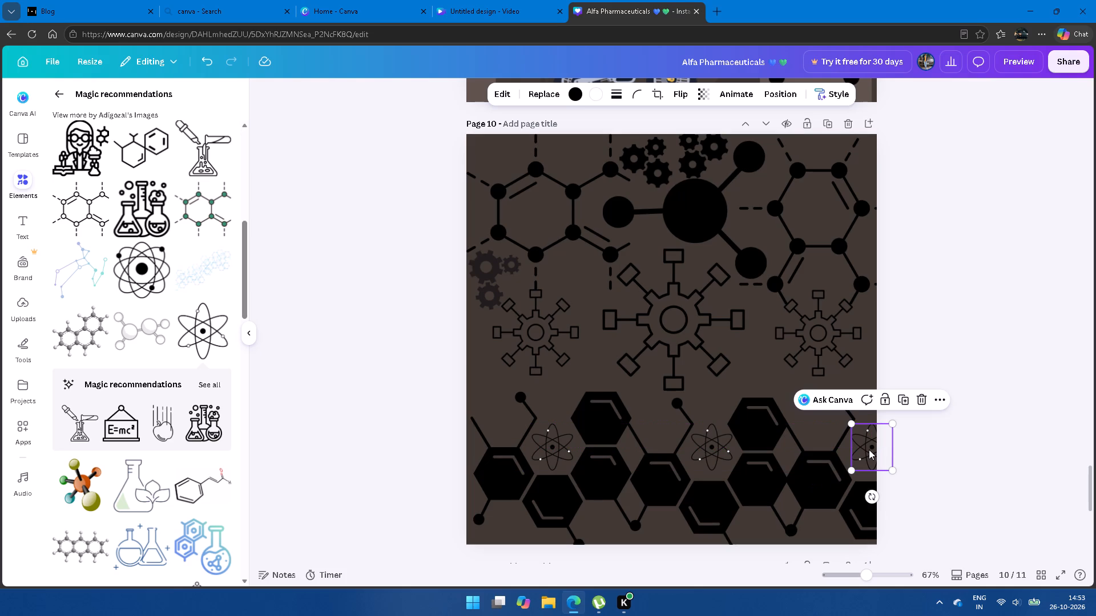
Duplicate the right-edge atom and place the copy above the third molecule's large hexagon, below the small right-hand eight-armed gear.
{"action": "left_click", "coordinate": [902, 400]}
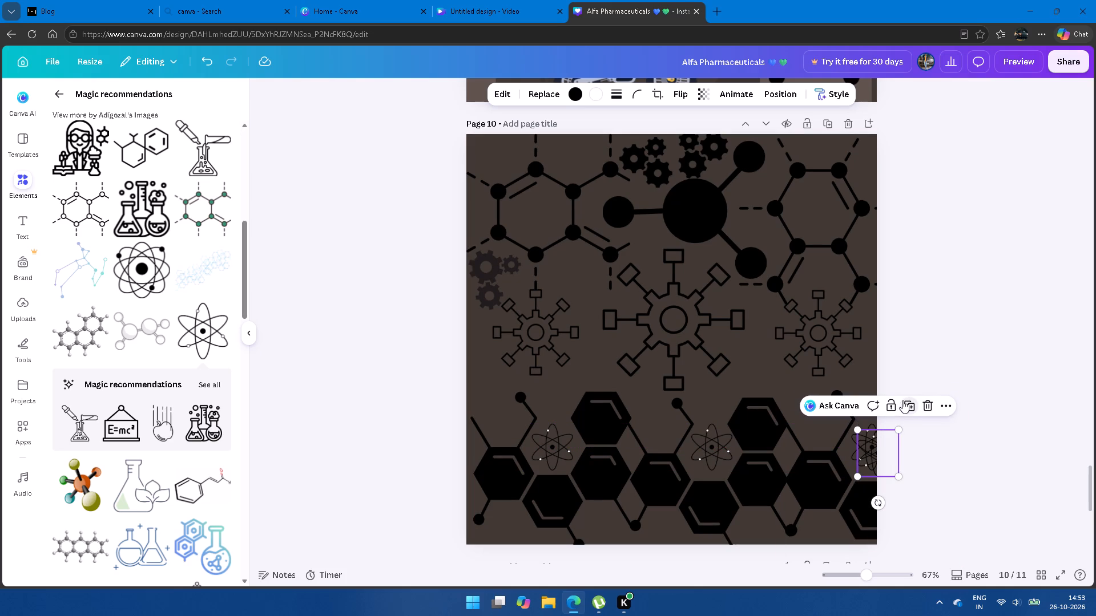
{"action": "left_click_drag", "start_coordinate": [877, 452], "coordinate": [818, 428]}
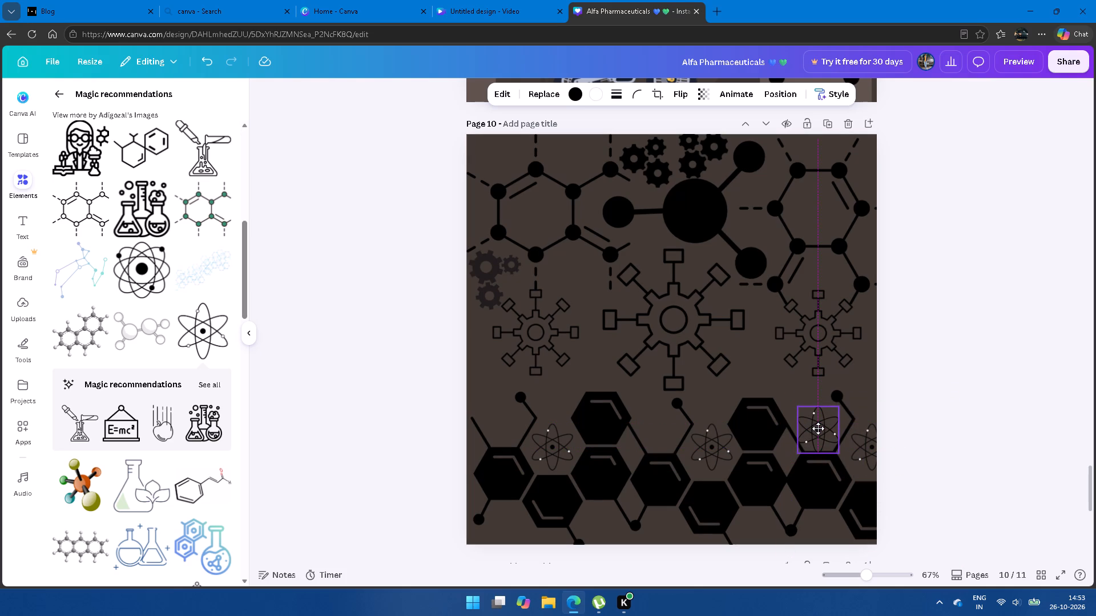
{"action": "left_click_drag", "start_coordinate": [818, 428], "coordinate": [817, 424]}
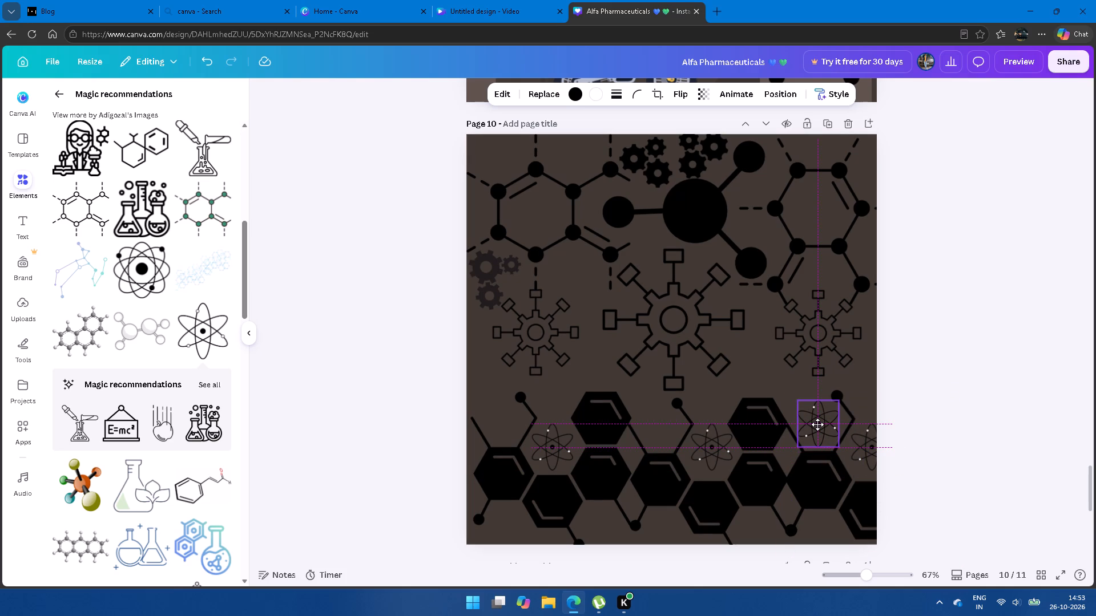
{"action": "left_click_drag", "start_coordinate": [817, 424], "coordinate": [817, 425]}
{"action": "left_click", "coordinate": [817, 425]}
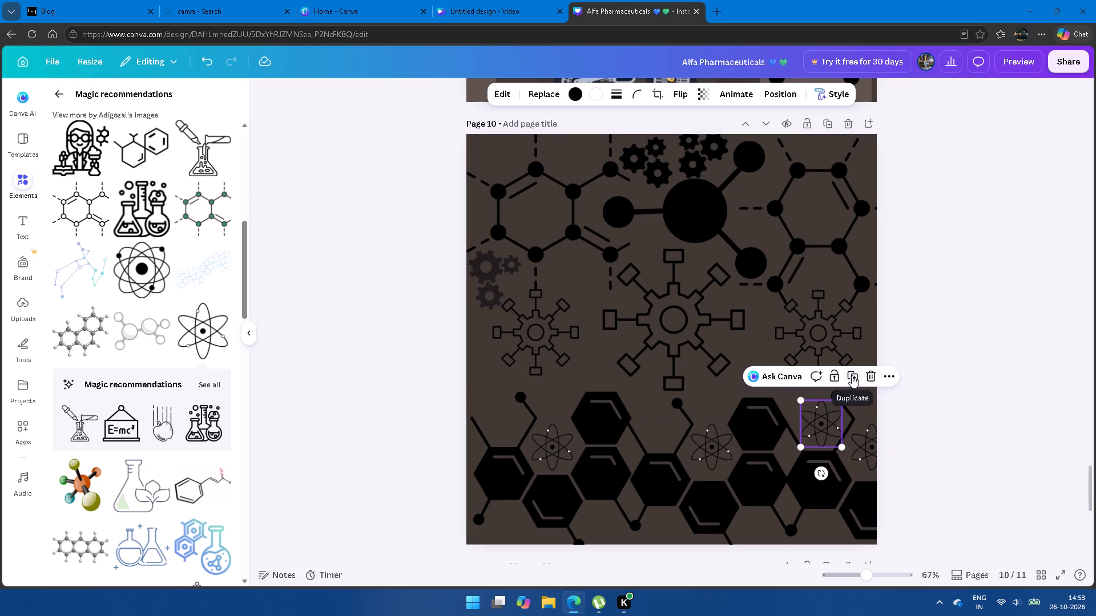
Duplicate the small atom and place the copy above the second filled-hexagon molecule's left large hexagon, level with the source atom.
{"action": "left_click", "coordinate": [852, 375]}
{"action": "left_click_drag", "start_coordinate": [768, 397], "coordinate": [767, 397]}
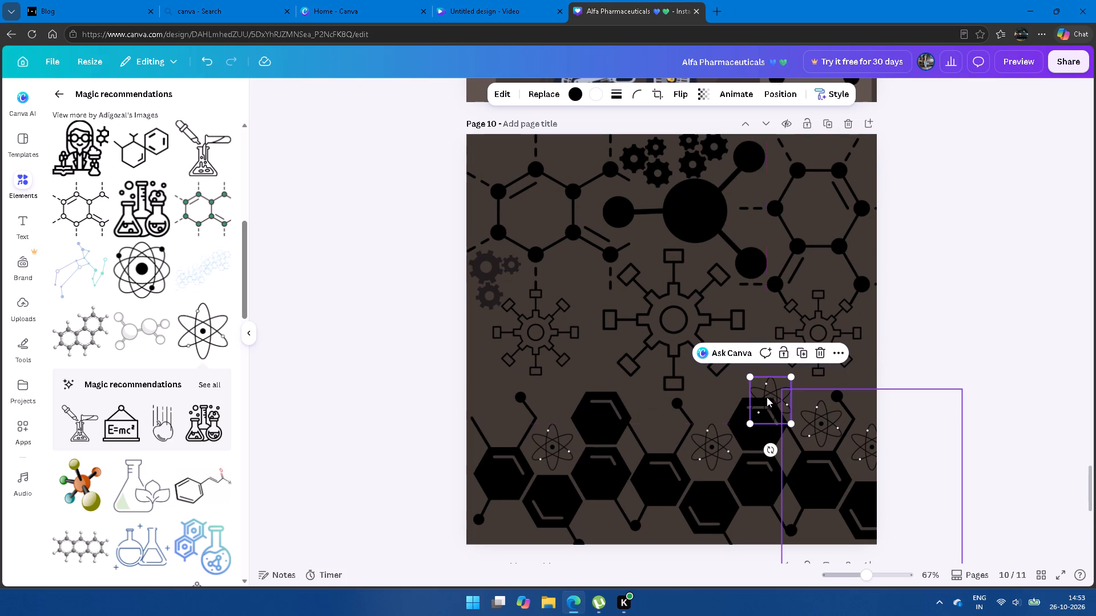
{"action": "left_click_drag", "start_coordinate": [767, 397], "coordinate": [663, 426]}
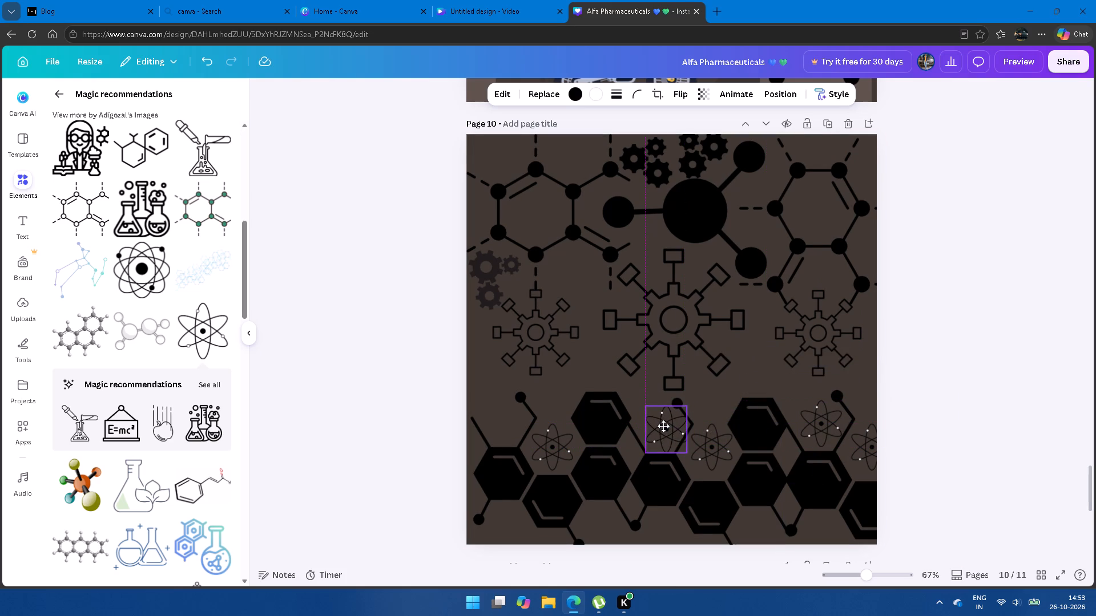
{"action": "left_click_drag", "start_coordinate": [663, 426], "coordinate": [657, 425]}
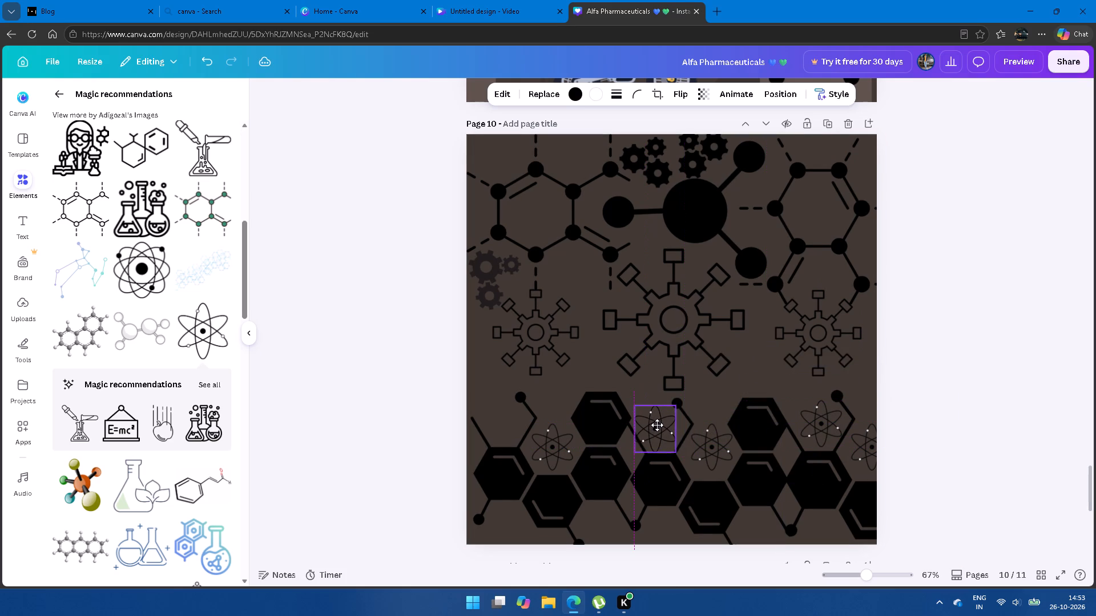
{"action": "left_click_drag", "start_coordinate": [657, 425], "coordinate": [660, 424]}
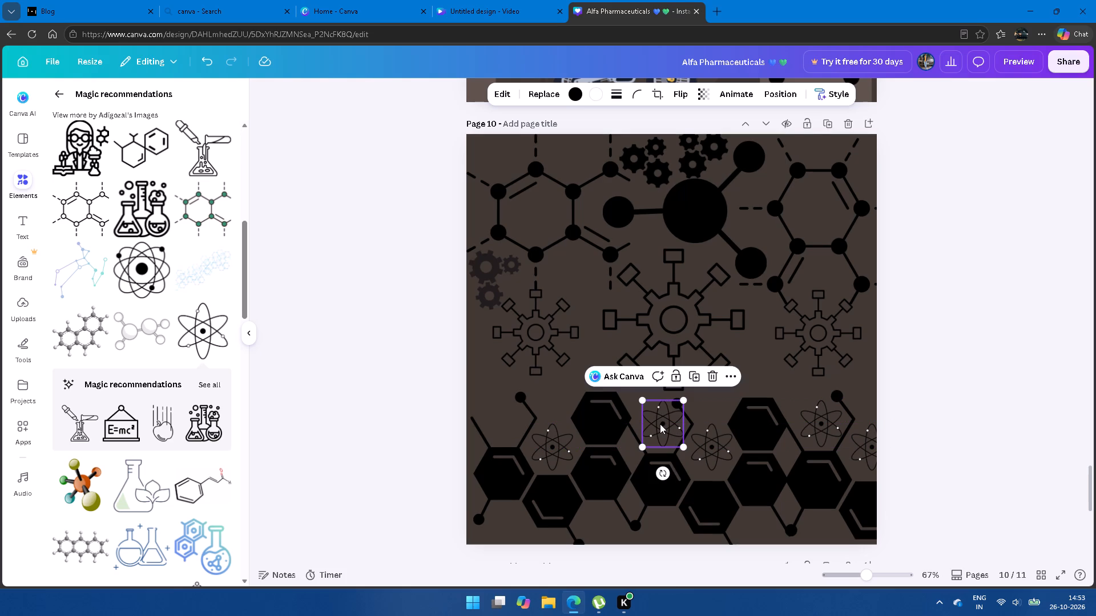
Duplicate the small atom again and place the copy above the first filled-hexagon molecule's left large hexagon, aligned with the other atoms.
{"action": "left_click", "coordinate": [694, 375]}
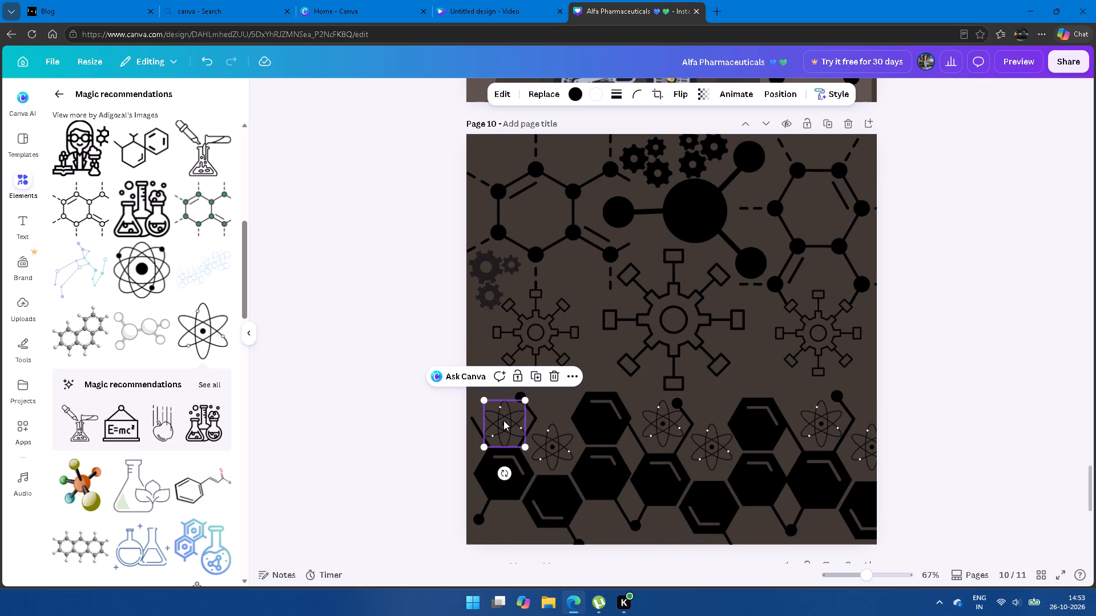
{"action": "left_click", "coordinate": [503, 420]}
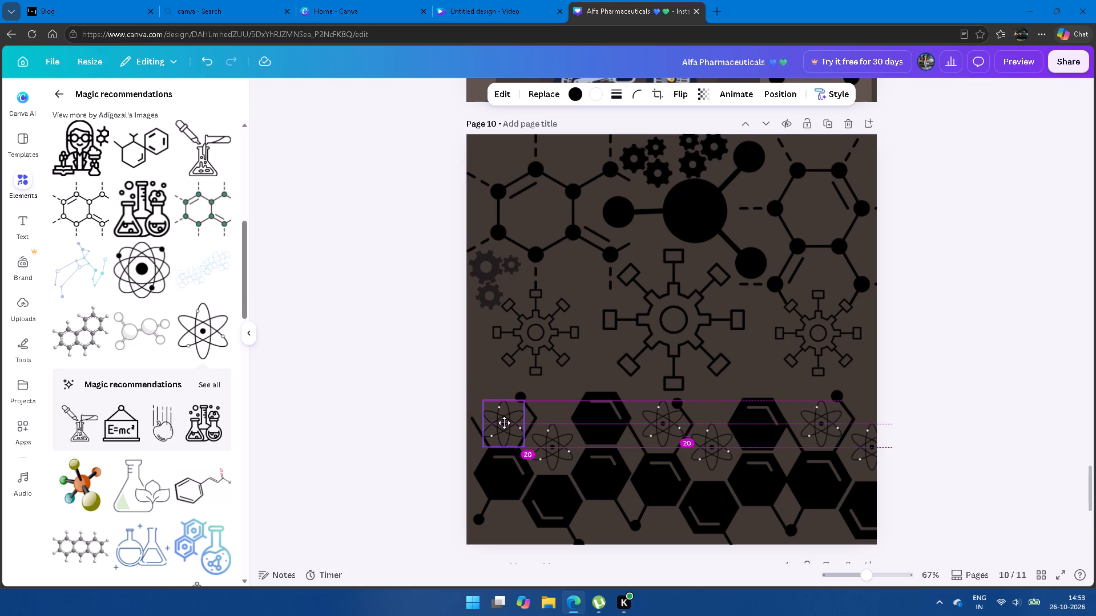
{"action": "left_click", "coordinate": [949, 454]}
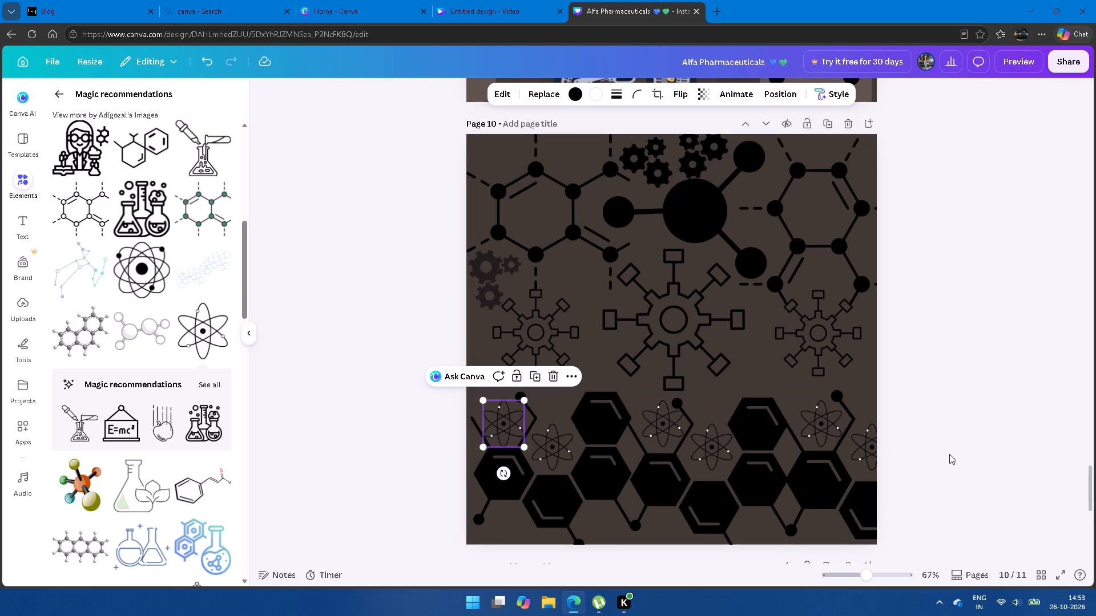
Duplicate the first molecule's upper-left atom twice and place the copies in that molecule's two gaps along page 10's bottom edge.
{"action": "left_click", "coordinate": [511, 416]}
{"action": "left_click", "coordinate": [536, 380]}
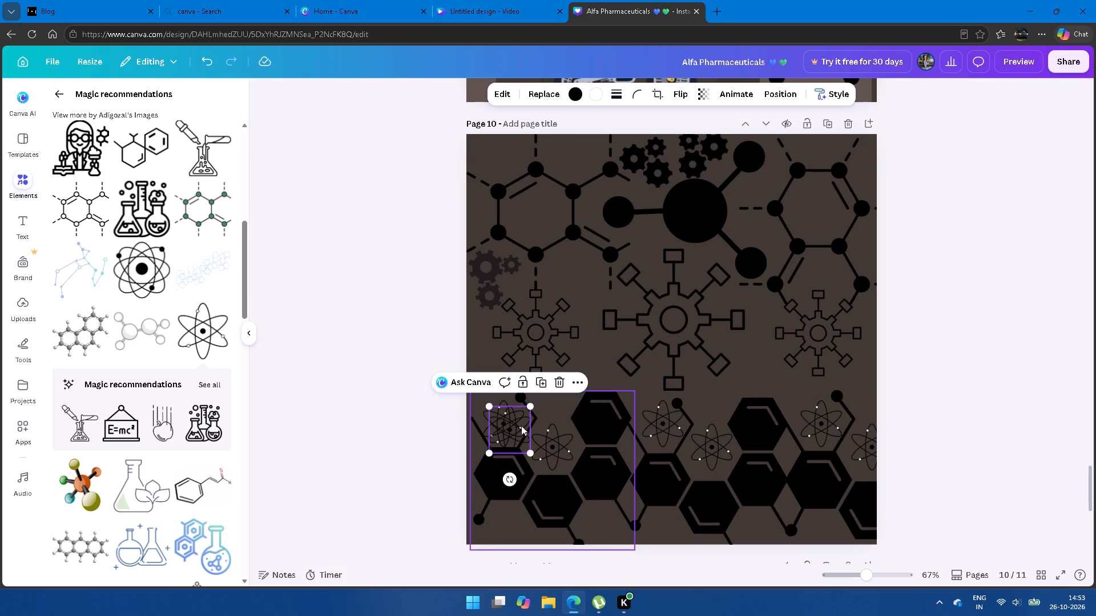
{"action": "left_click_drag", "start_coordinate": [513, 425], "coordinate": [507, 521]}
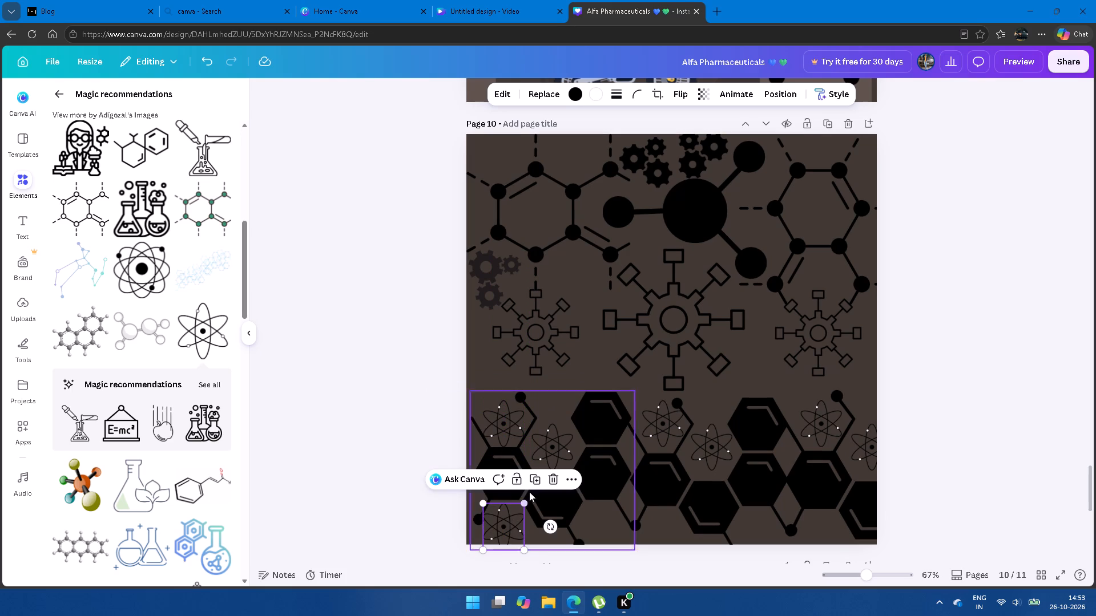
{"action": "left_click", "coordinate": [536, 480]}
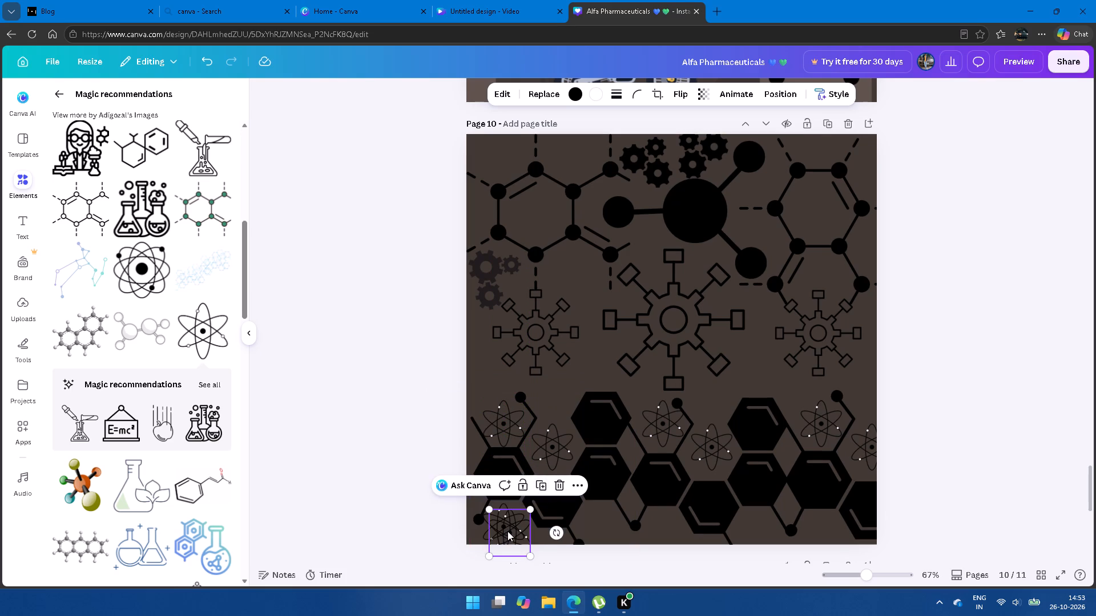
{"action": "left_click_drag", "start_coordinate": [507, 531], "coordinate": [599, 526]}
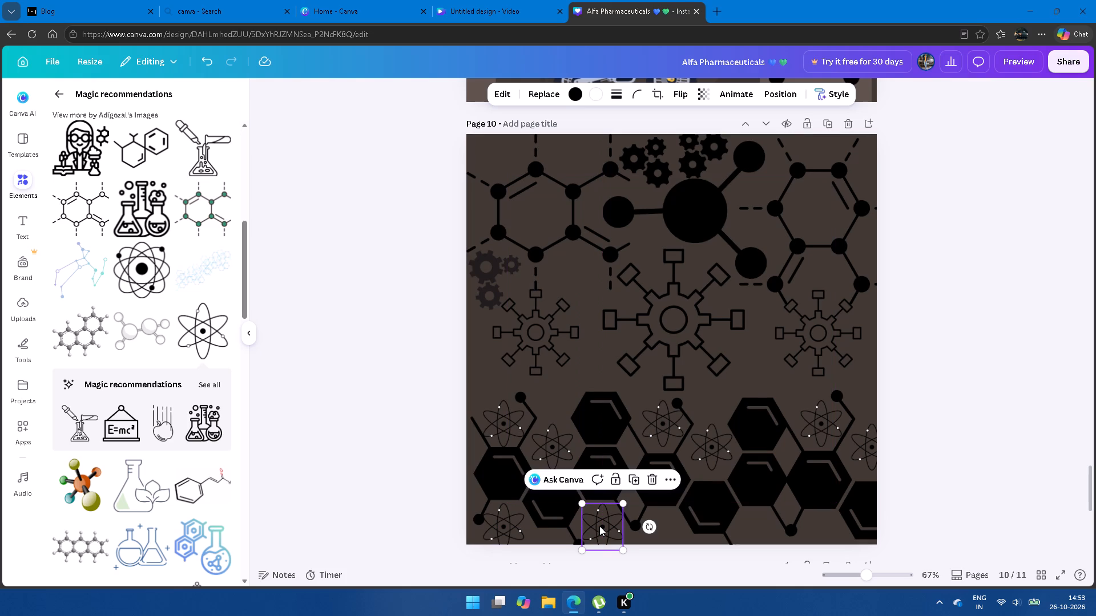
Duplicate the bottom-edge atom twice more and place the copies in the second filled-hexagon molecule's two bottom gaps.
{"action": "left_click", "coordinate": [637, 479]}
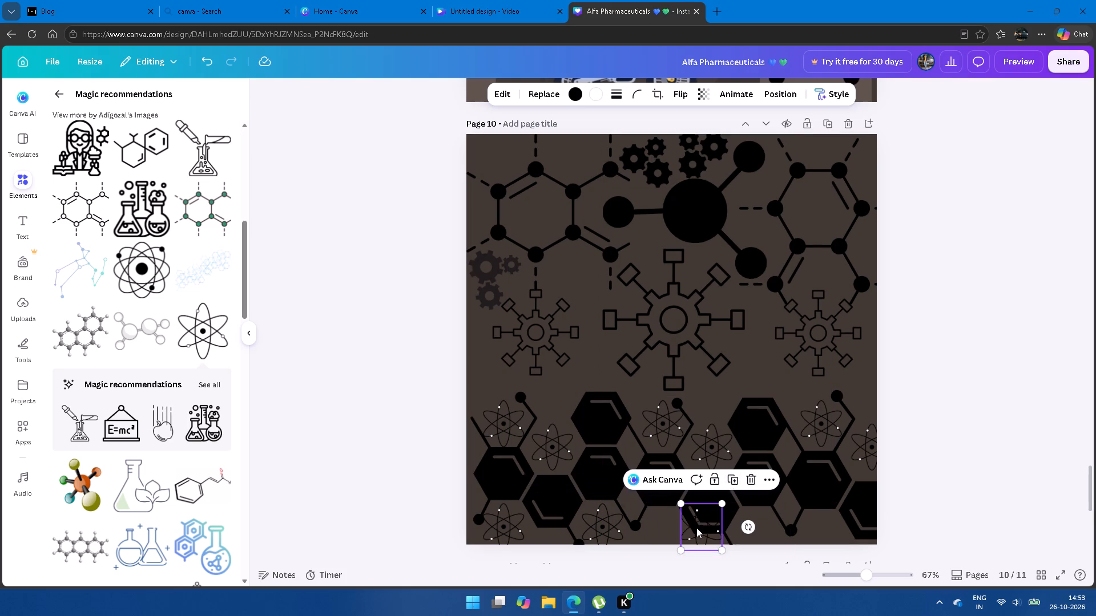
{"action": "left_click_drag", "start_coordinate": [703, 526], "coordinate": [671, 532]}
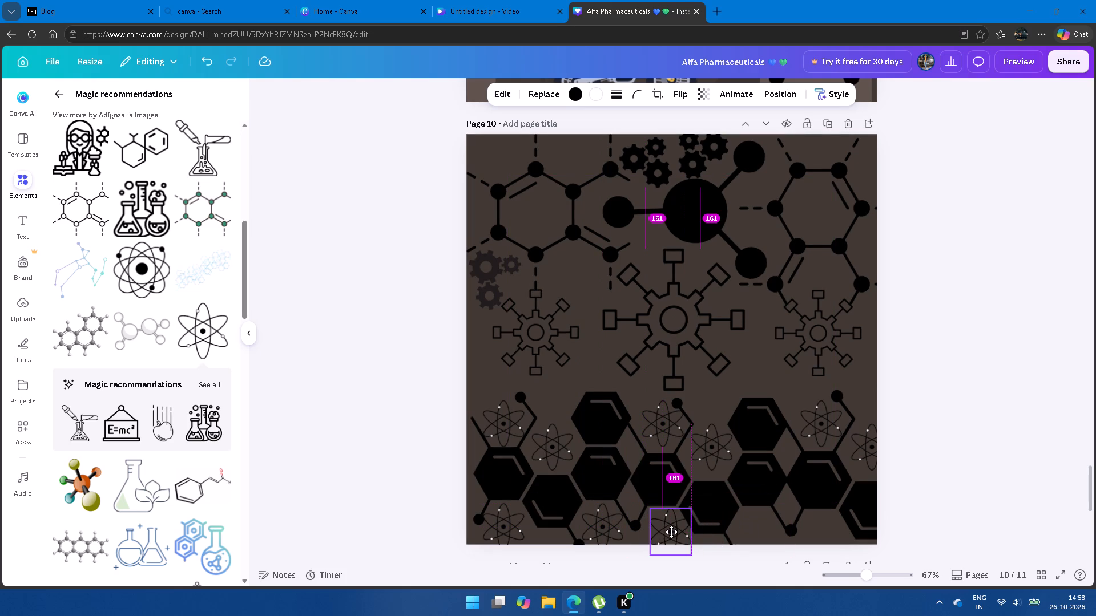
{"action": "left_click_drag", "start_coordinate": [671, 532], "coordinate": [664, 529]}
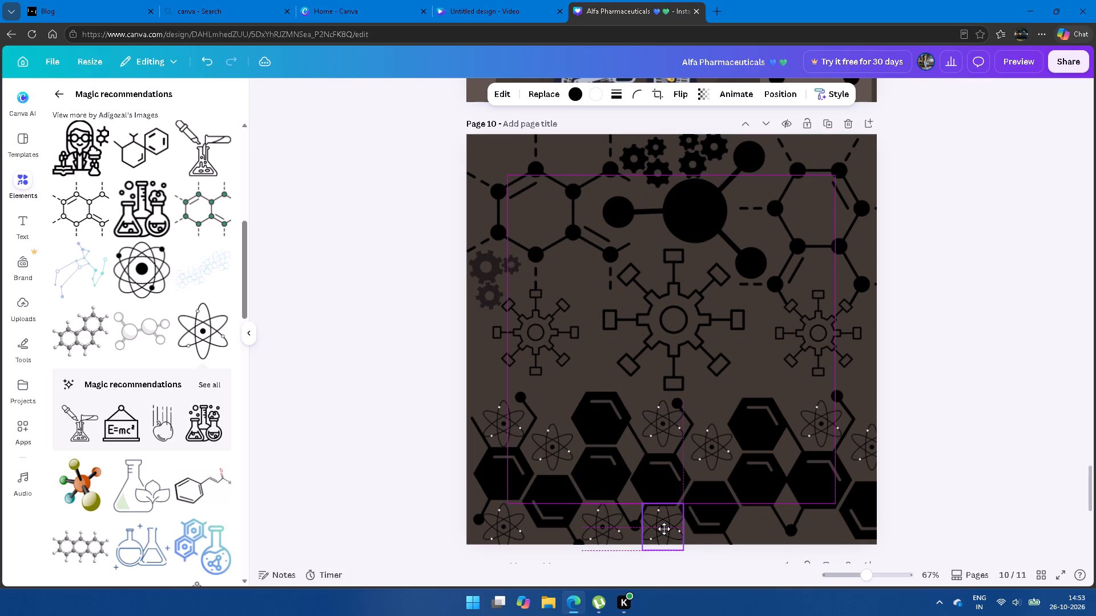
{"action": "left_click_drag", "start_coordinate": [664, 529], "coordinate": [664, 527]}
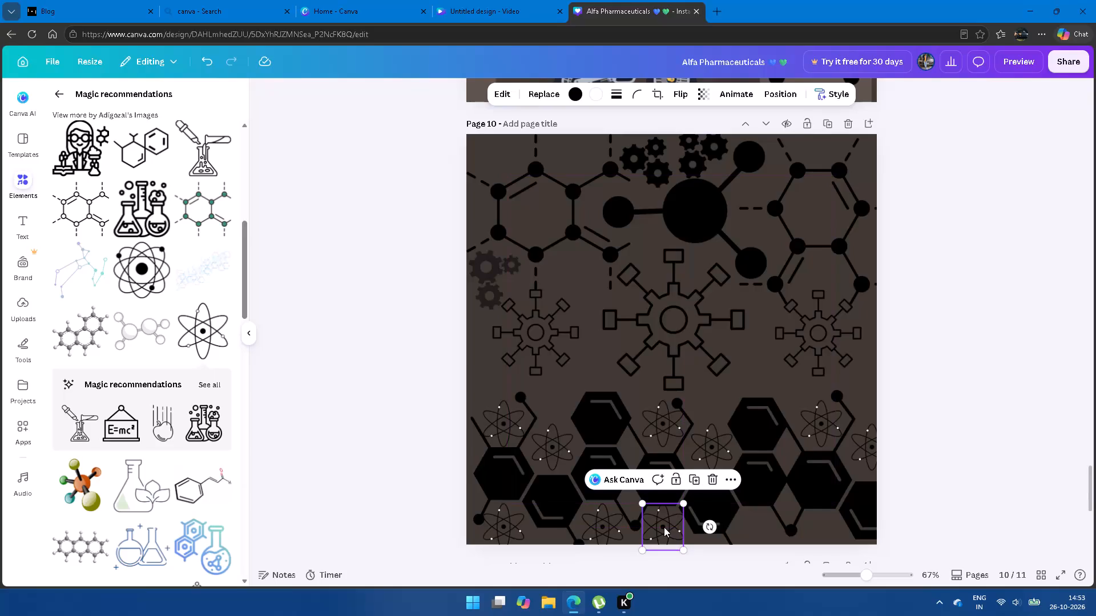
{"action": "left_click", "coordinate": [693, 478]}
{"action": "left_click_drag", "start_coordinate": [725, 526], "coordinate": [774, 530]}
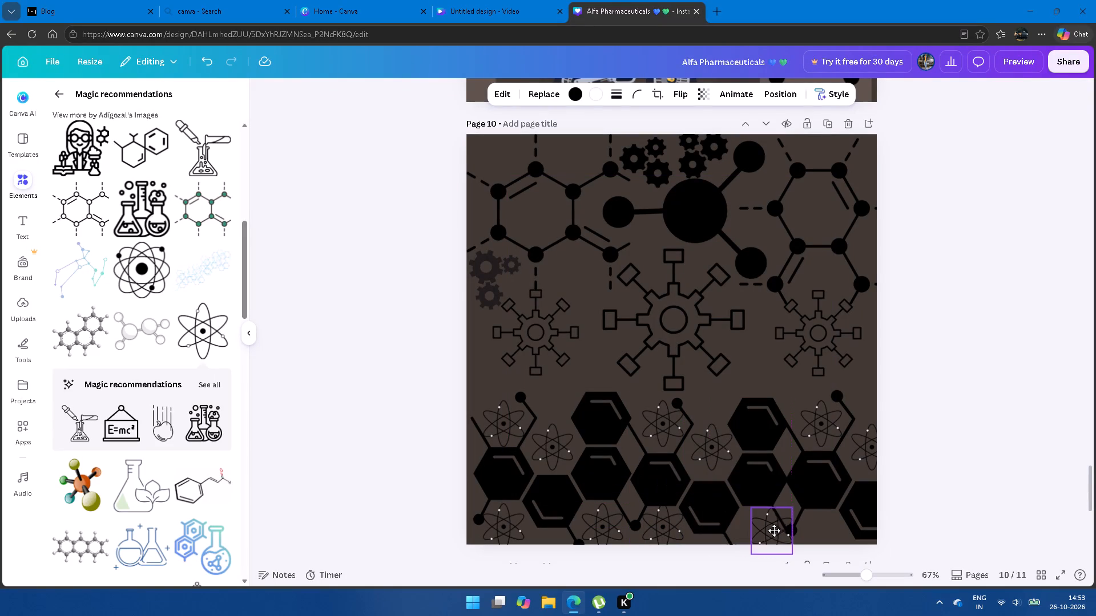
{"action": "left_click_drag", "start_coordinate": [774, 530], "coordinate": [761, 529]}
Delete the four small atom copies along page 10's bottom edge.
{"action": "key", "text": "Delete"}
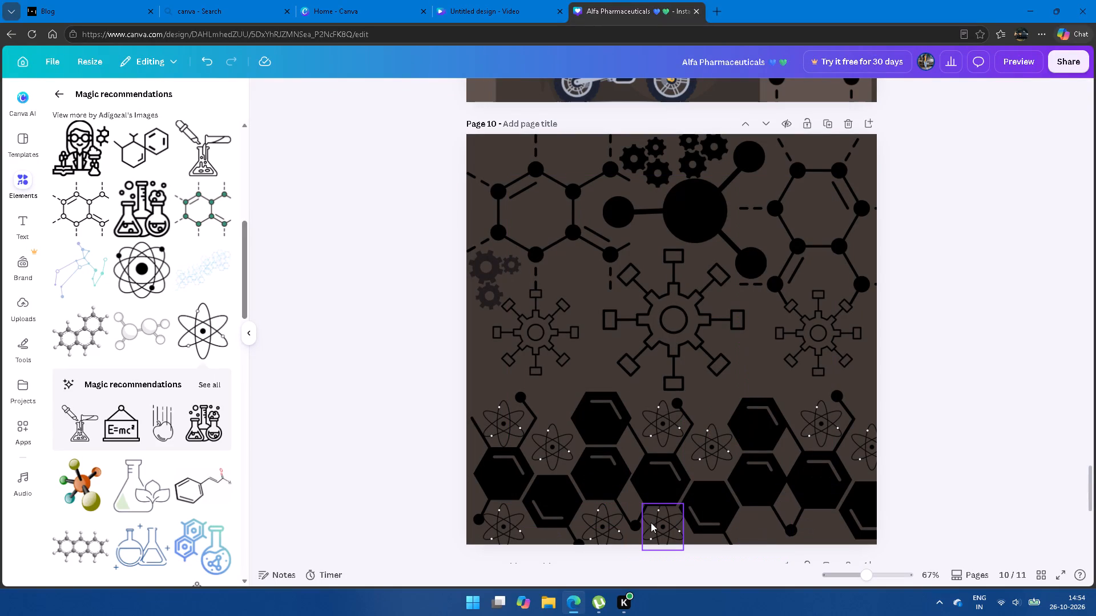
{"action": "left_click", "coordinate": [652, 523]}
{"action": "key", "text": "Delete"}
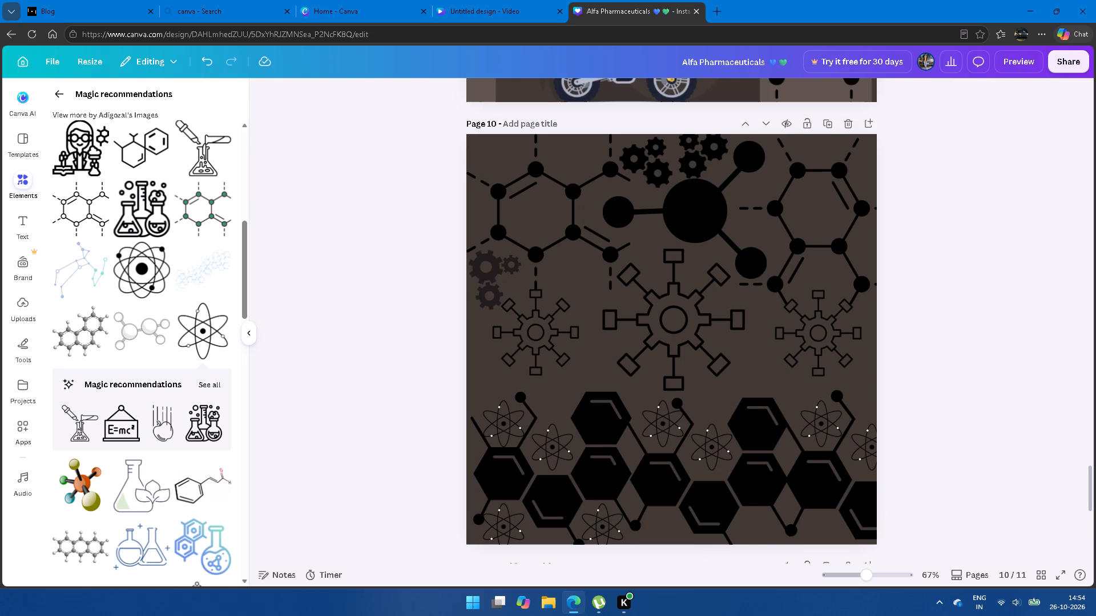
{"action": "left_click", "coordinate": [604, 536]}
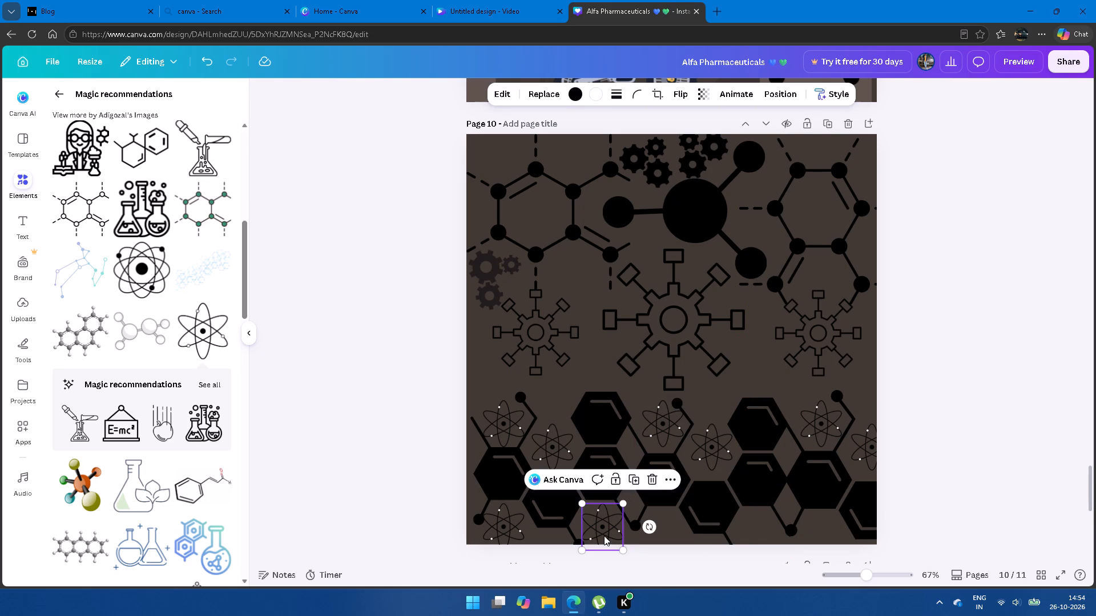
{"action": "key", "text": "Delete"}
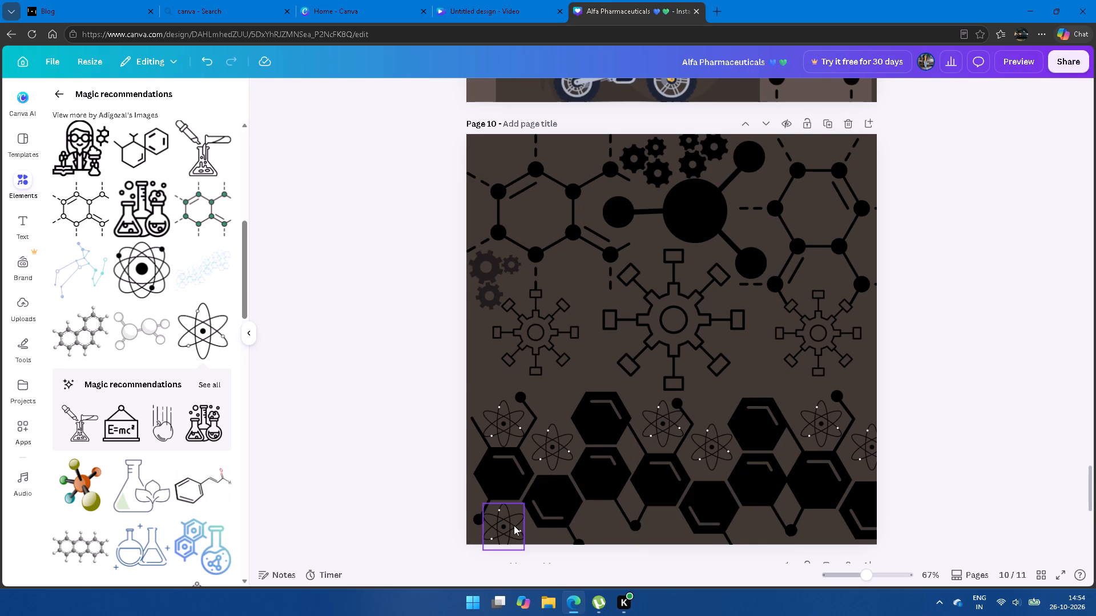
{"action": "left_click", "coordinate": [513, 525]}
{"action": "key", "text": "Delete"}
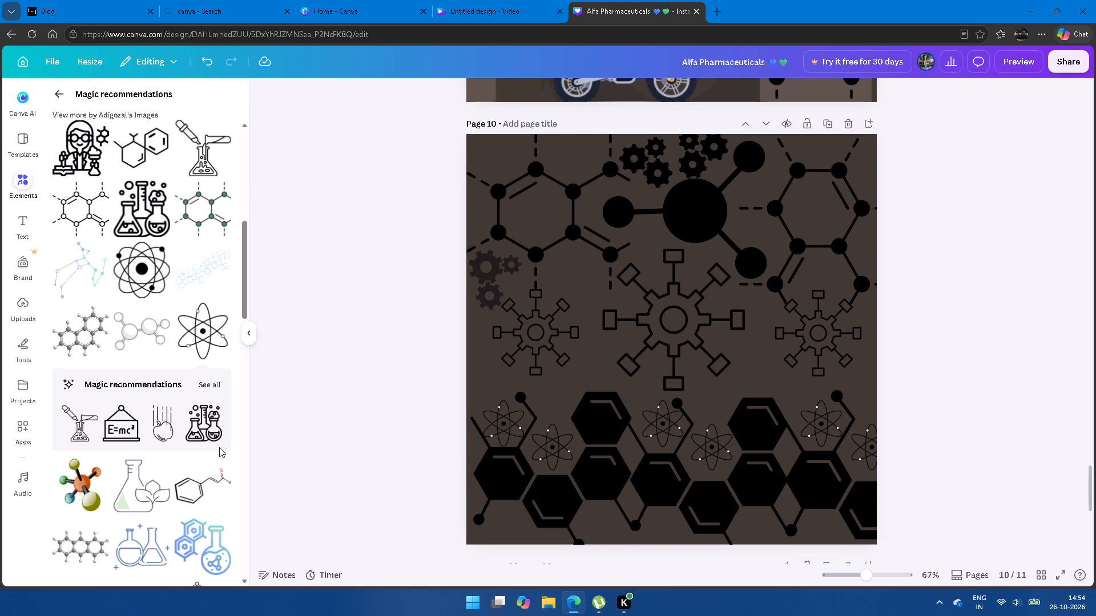
Add the black-and-white 3D ball molecule from the recommended graphics, shrink it to a small icon, and centre it in the upper-left outlined hexagon.
{"action": "scroll", "coordinate": [219, 447], "scroll_direction": "down", "scroll_amount": 3}
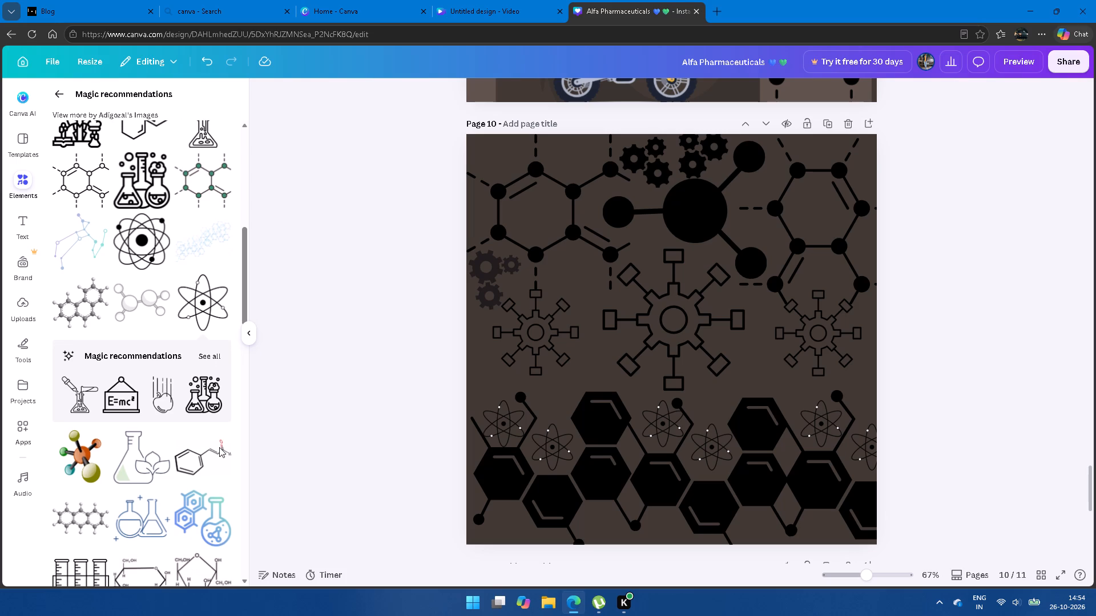
{"action": "scroll", "coordinate": [219, 447], "scroll_direction": "down", "scroll_amount": 2}
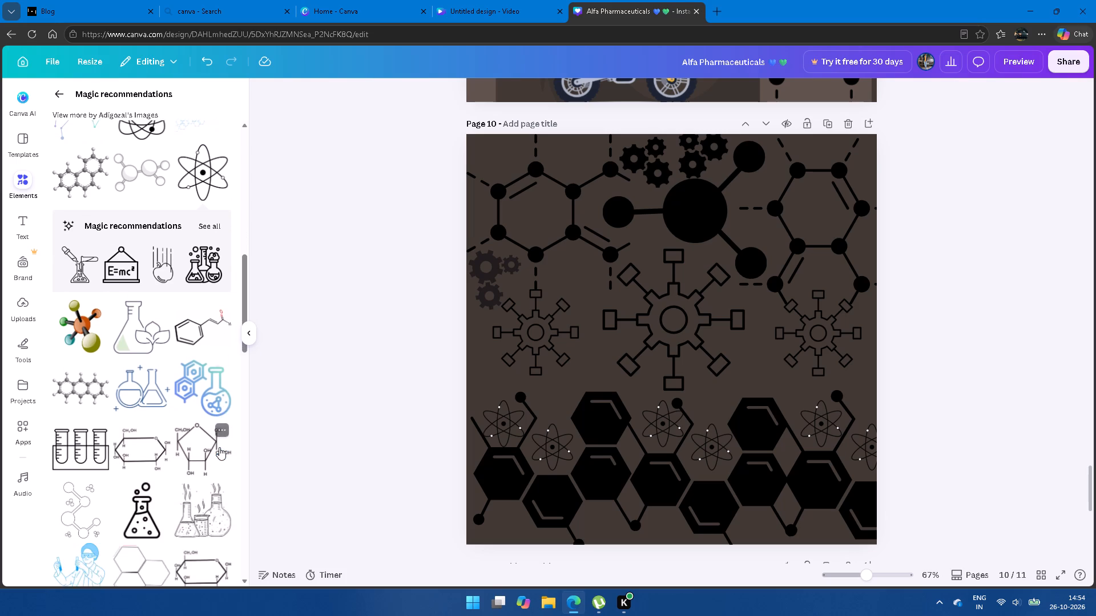
{"action": "scroll", "coordinate": [219, 447], "scroll_direction": "down", "scroll_amount": 2}
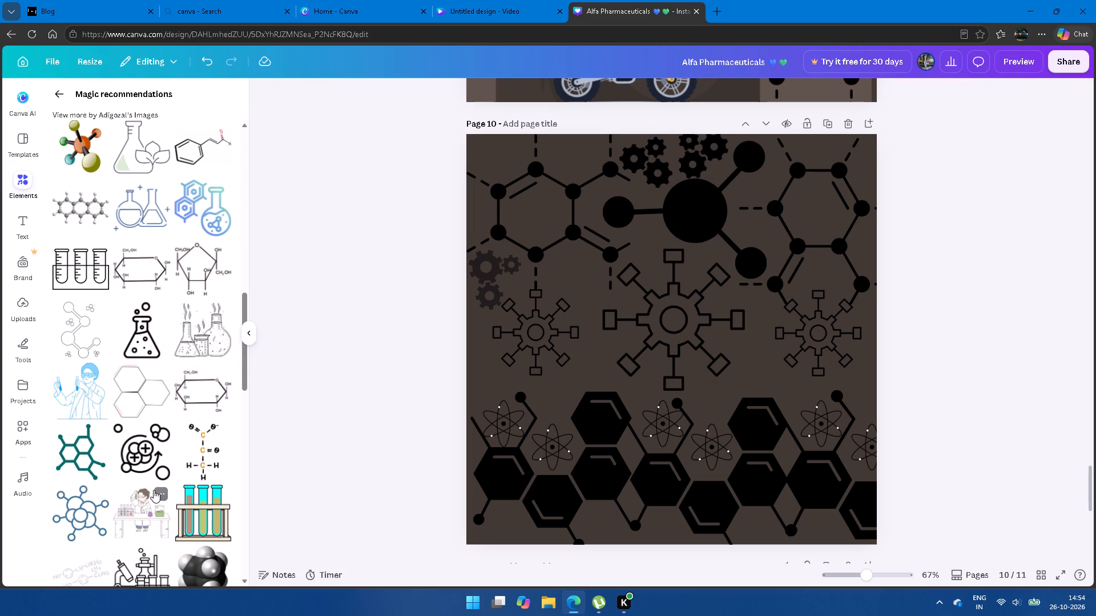
{"action": "scroll", "coordinate": [154, 490], "scroll_direction": "down", "scroll_amount": 5}
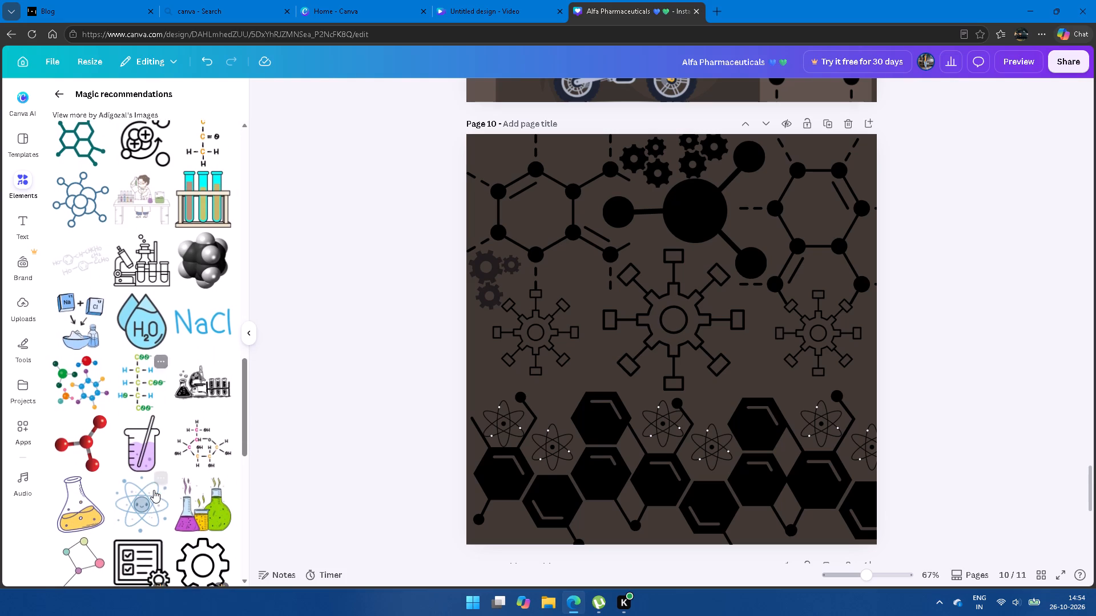
{"action": "scroll", "coordinate": [154, 490], "scroll_direction": "down", "scroll_amount": 6}
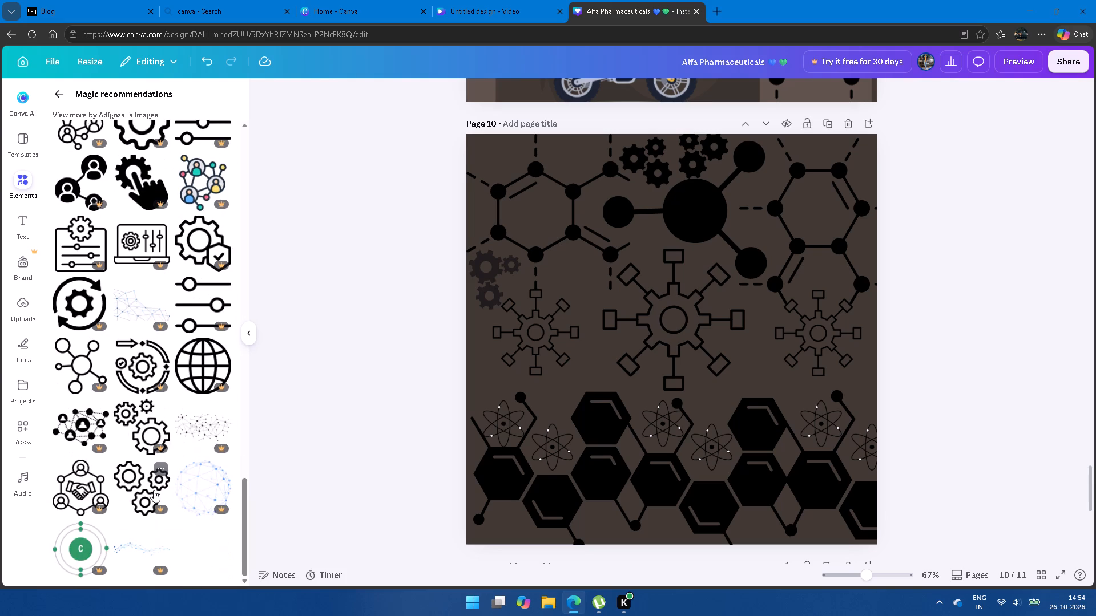
{"action": "scroll", "coordinate": [154, 490], "scroll_direction": "down", "scroll_amount": 2}
{"action": "scroll", "coordinate": [154, 490], "scroll_direction": "up", "scroll_amount": 4}
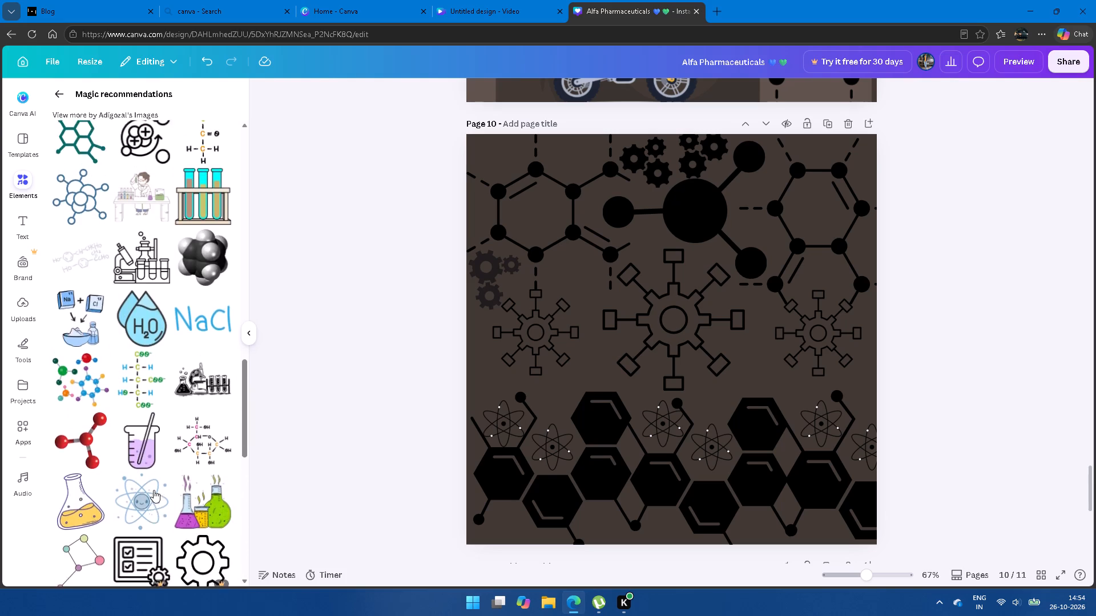
{"action": "scroll", "coordinate": [154, 490], "scroll_direction": "up", "scroll_amount": 2}
{"action": "scroll", "coordinate": [154, 490], "scroll_direction": "down", "scroll_amount": 3}
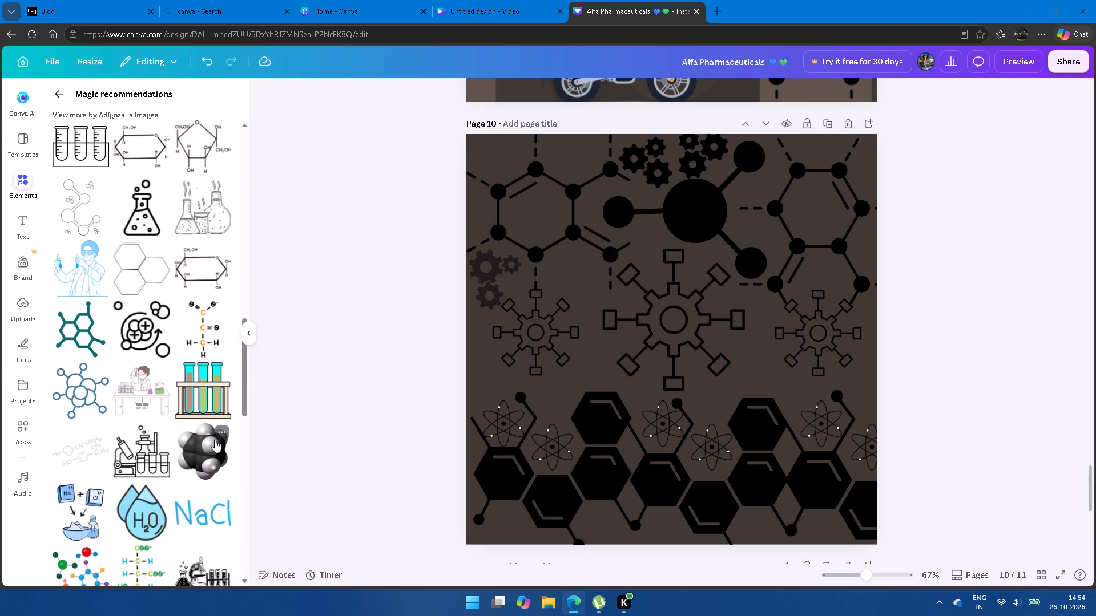
{"action": "left_click", "coordinate": [203, 447]}
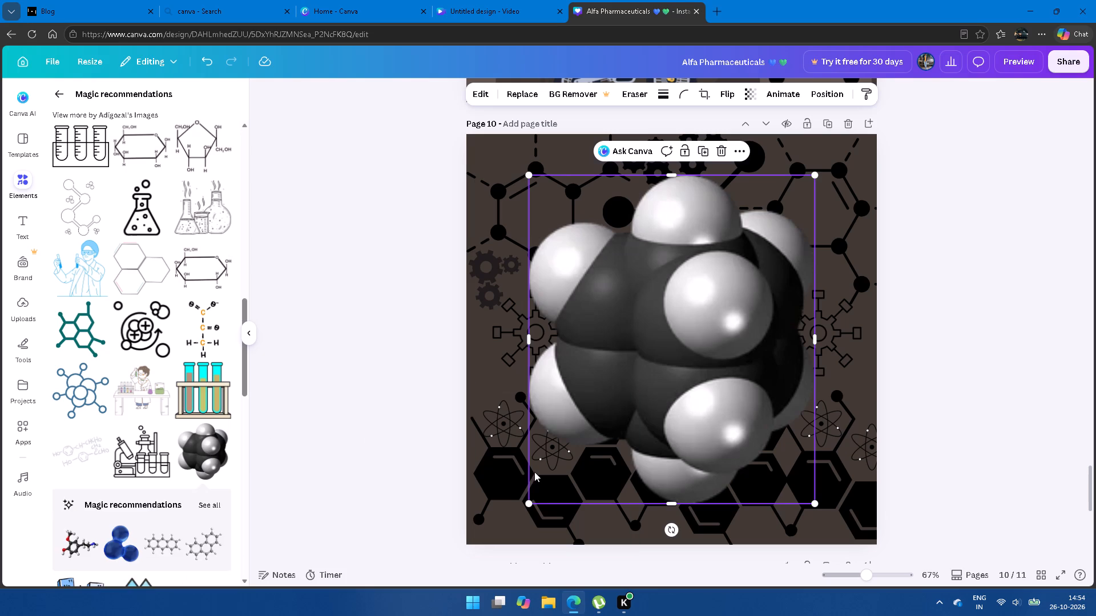
{"action": "left_click_drag", "start_coordinate": [817, 504], "coordinate": [742, 461]}
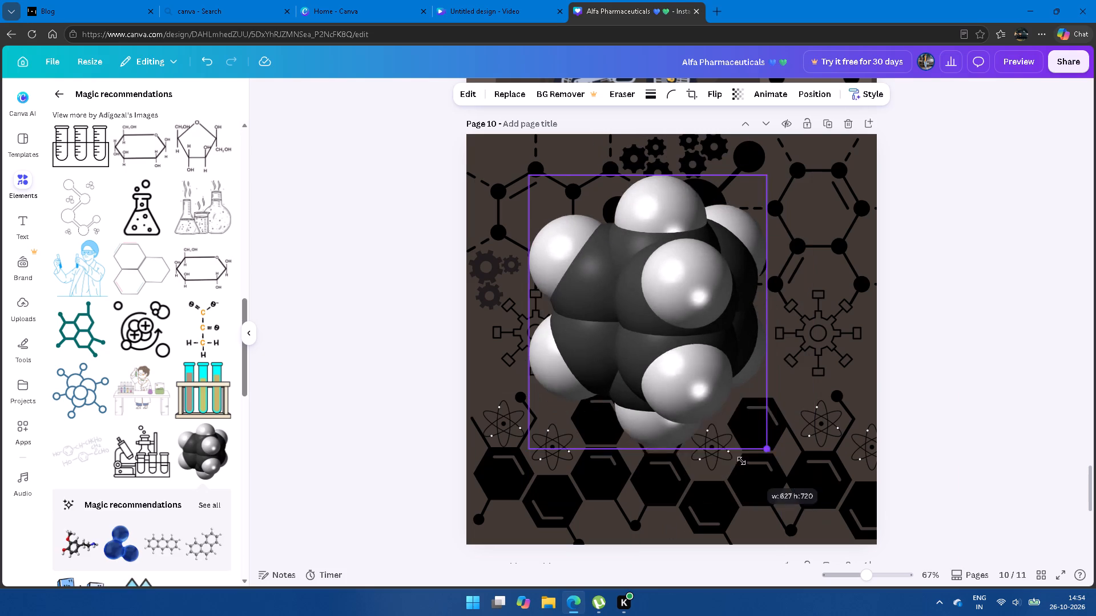
{"action": "left_click_drag", "start_coordinate": [742, 461], "coordinate": [537, 280]}
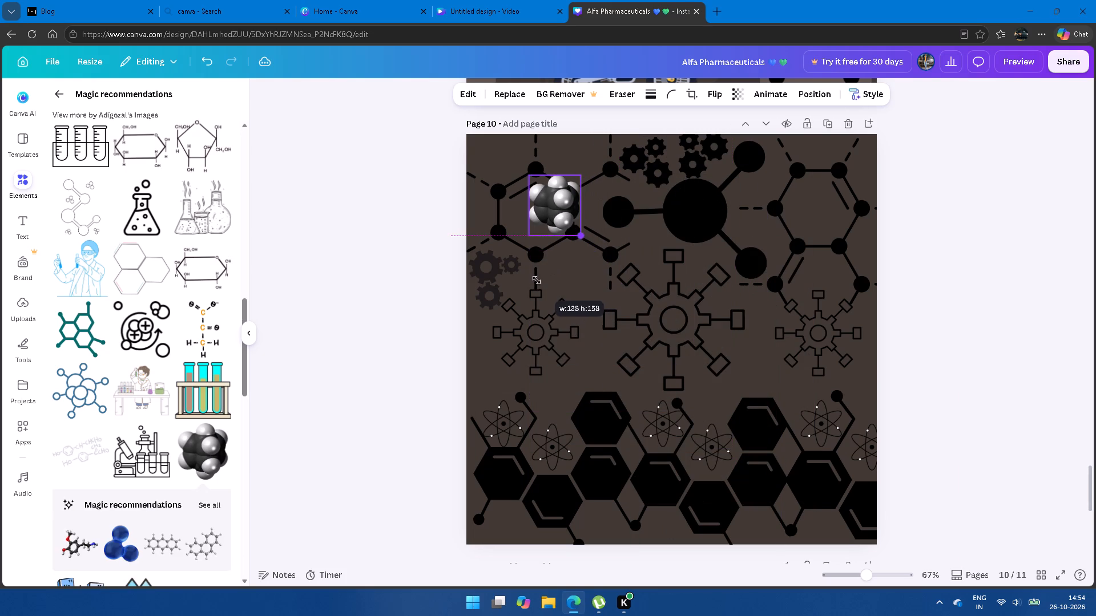
{"action": "left_click_drag", "start_coordinate": [537, 280], "coordinate": [529, 258]}
{"action": "left_click_drag", "start_coordinate": [550, 191], "coordinate": [534, 220]}
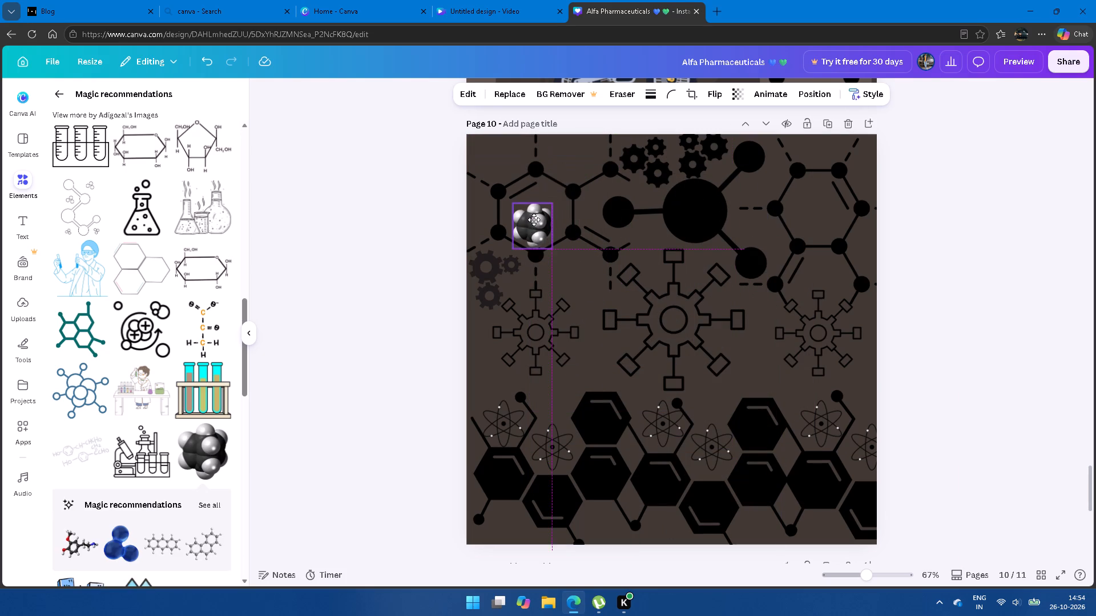
{"action": "left_click_drag", "start_coordinate": [534, 220], "coordinate": [538, 208]}
Duplicate the 3D ball molecule and centre the copy in page 10's upper-right outlined hexagon.
{"action": "left_click", "coordinate": [569, 169]}
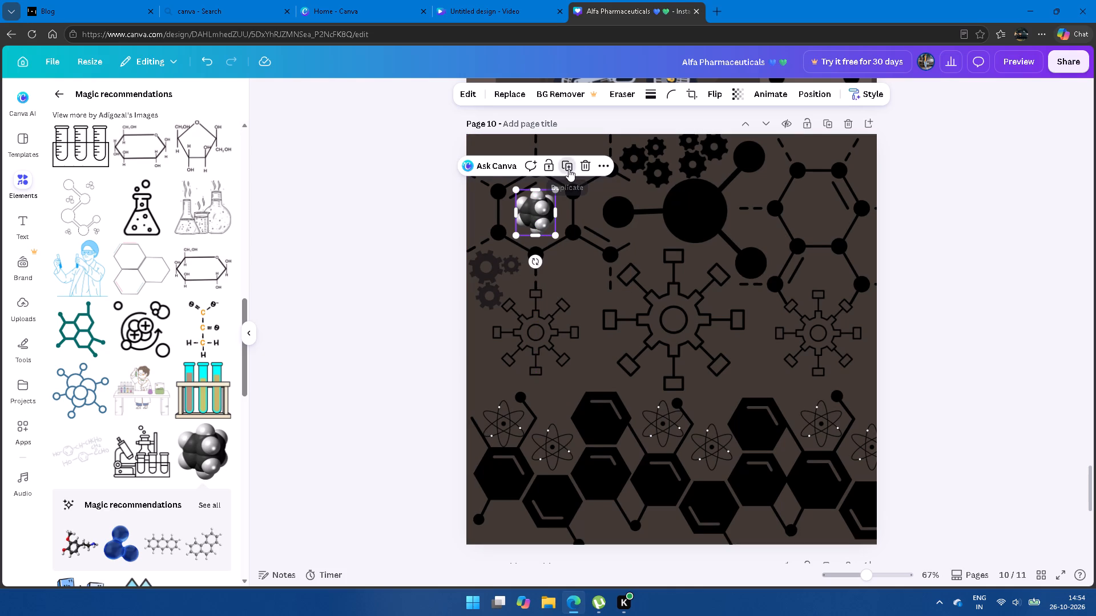
{"action": "left_click_drag", "start_coordinate": [542, 218], "coordinate": [798, 215]}
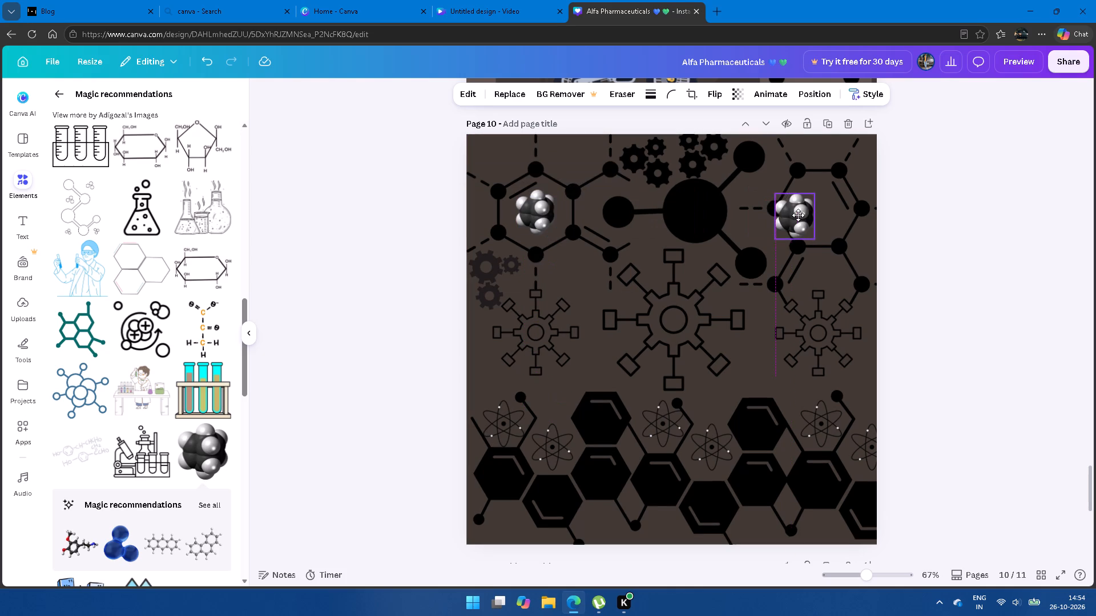
{"action": "left_click_drag", "start_coordinate": [798, 215], "coordinate": [817, 209]}
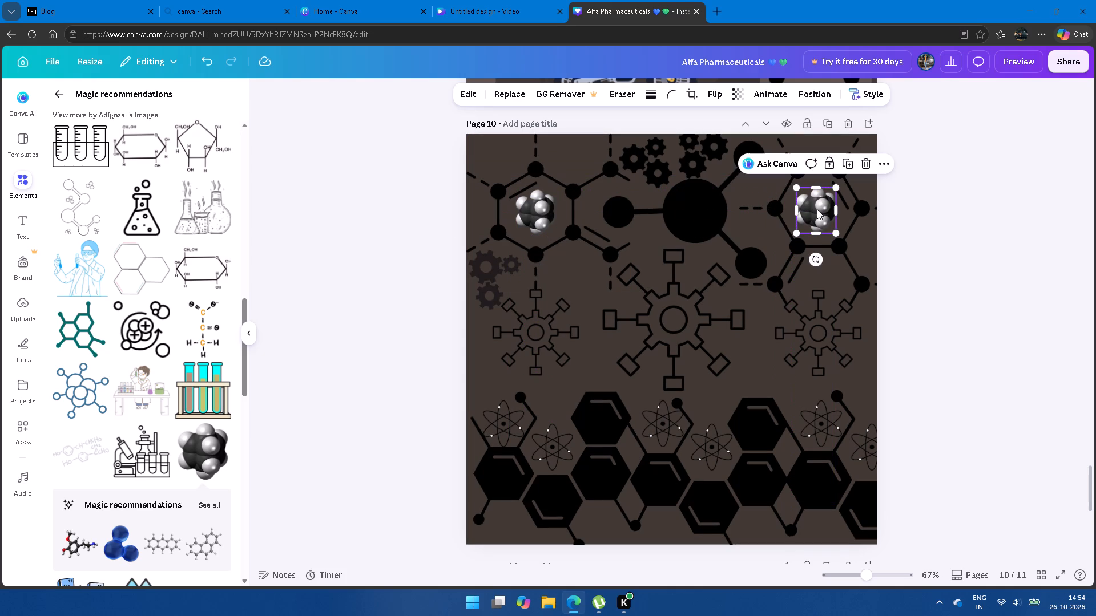
{"action": "left_click", "coordinate": [956, 228]}
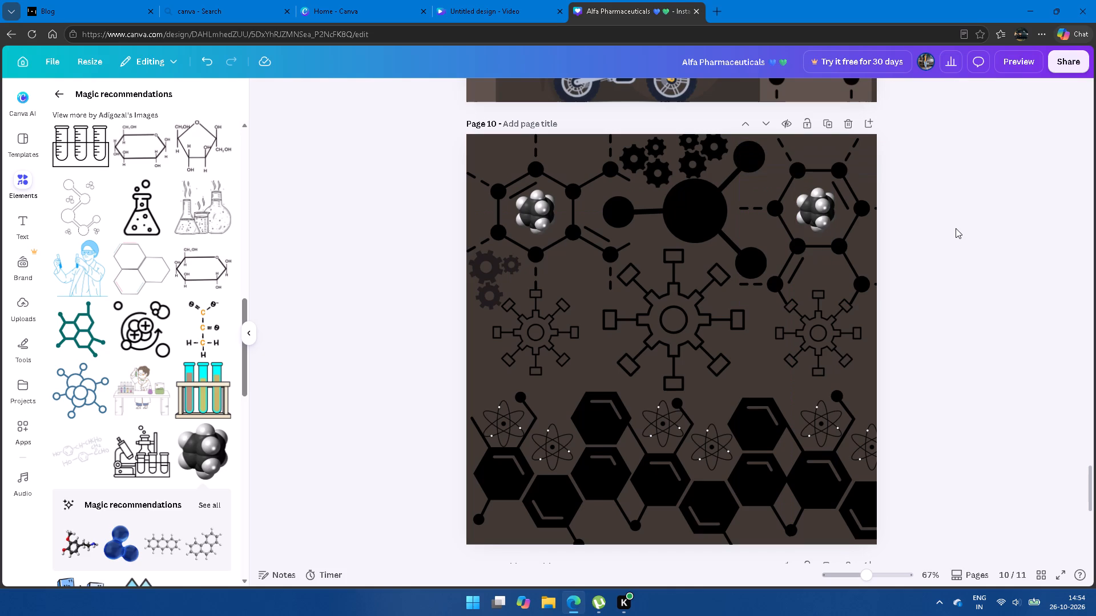
Duplicate the upper-right ball molecule, shrink the copy, and place it in the leftmost filled hexagon at the bottom of page 10.
{"action": "left_click", "coordinate": [815, 223]}
{"action": "left_click", "coordinate": [849, 164]}
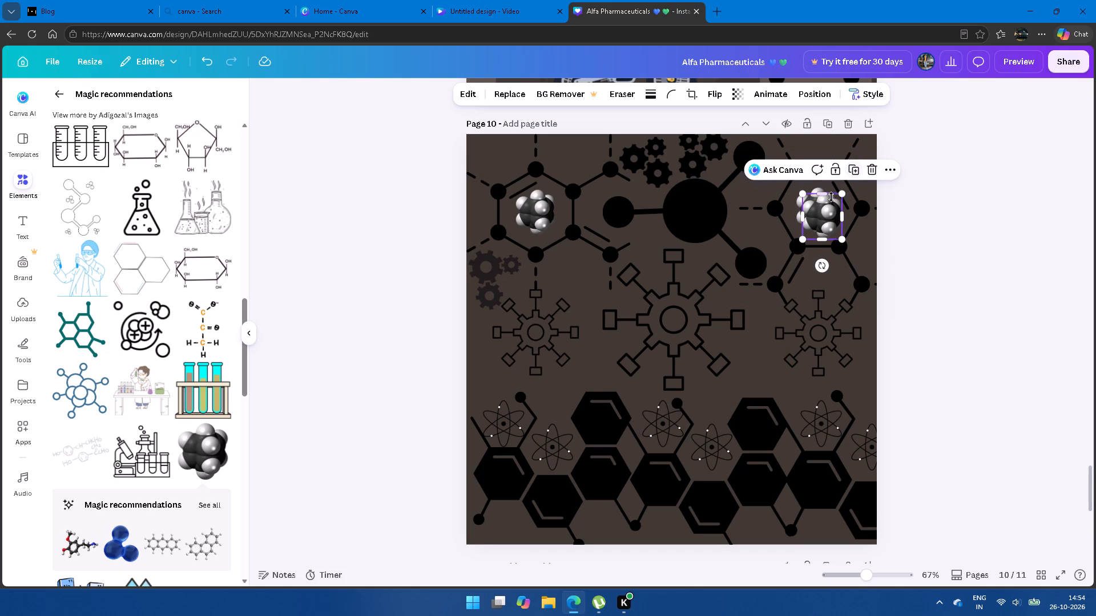
{"action": "left_click_drag", "start_coordinate": [827, 216], "coordinate": [541, 586]}
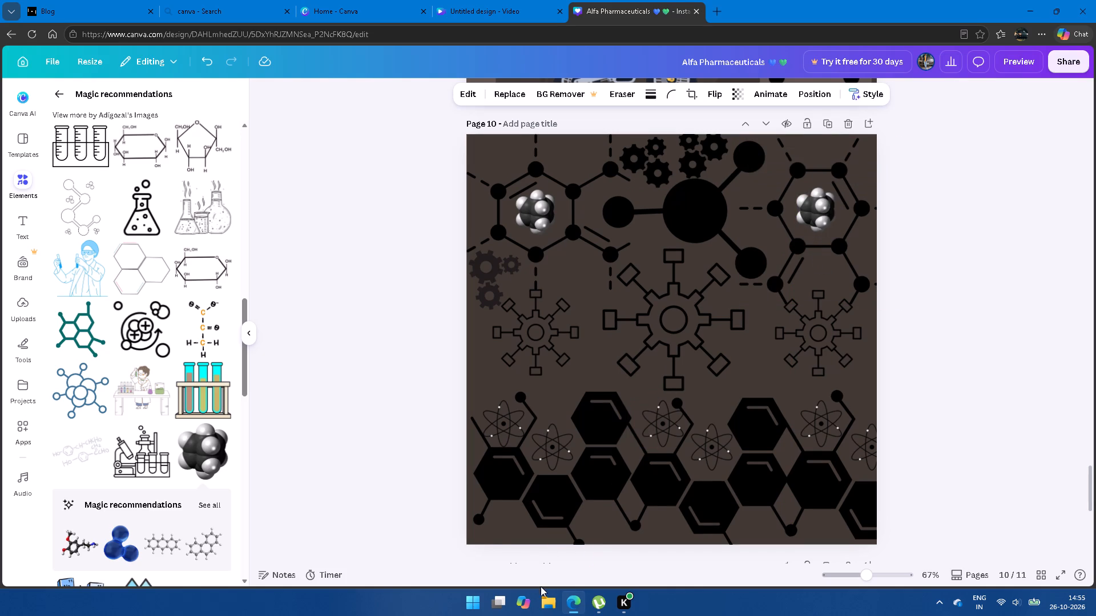
{"action": "left_click_drag", "start_coordinate": [541, 586], "coordinate": [513, 529]}
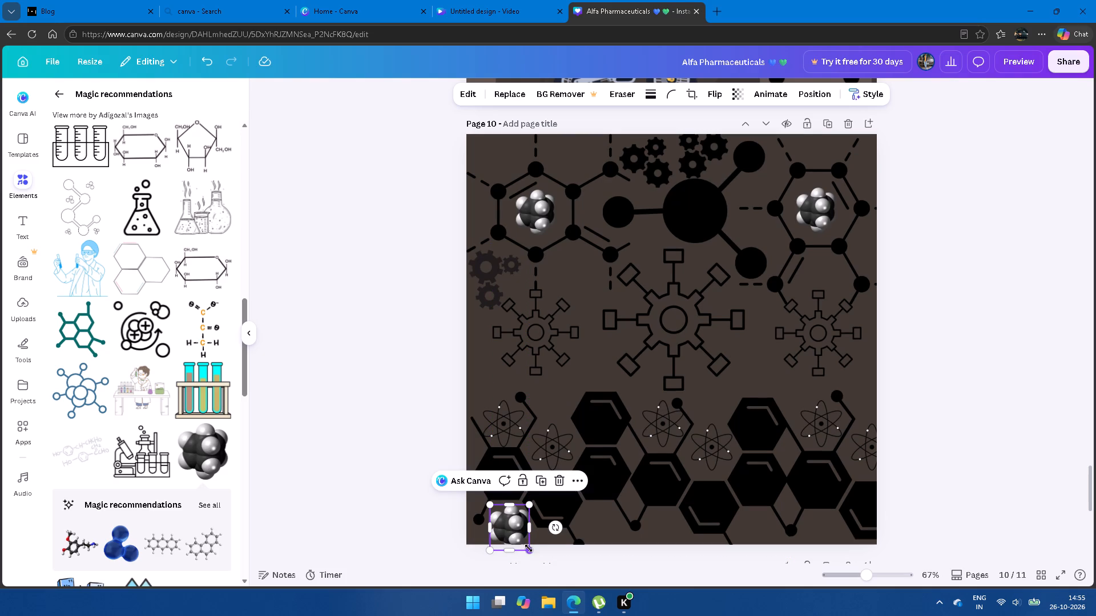
{"action": "left_click_drag", "start_coordinate": [529, 549], "coordinate": [516, 533]}
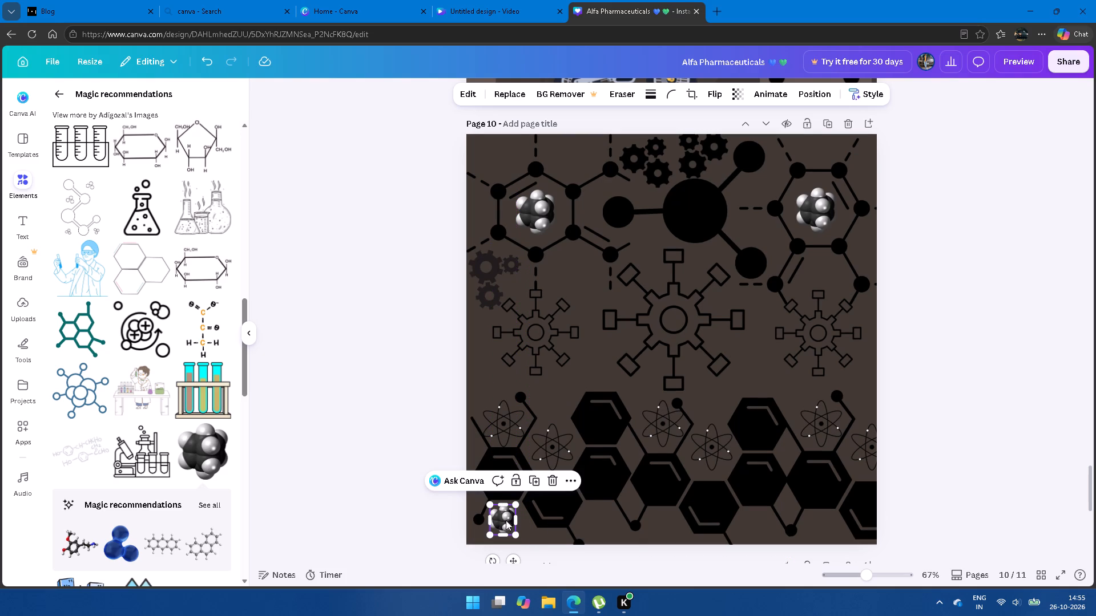
{"action": "left_click_drag", "start_coordinate": [501, 518], "coordinate": [503, 524]}
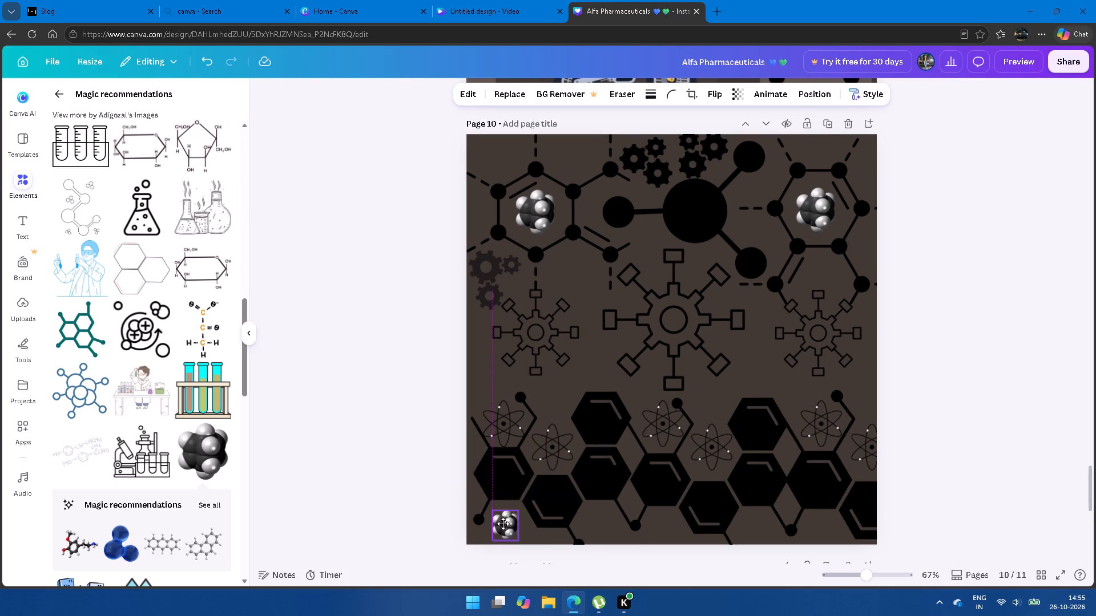
{"action": "left_click_drag", "start_coordinate": [503, 524], "coordinate": [499, 476]}
Duplicate the small ball molecule three times and centre the copies in the first filled-hexagon molecule's remaining three hexagons.
{"action": "left_click", "coordinate": [536, 435]}
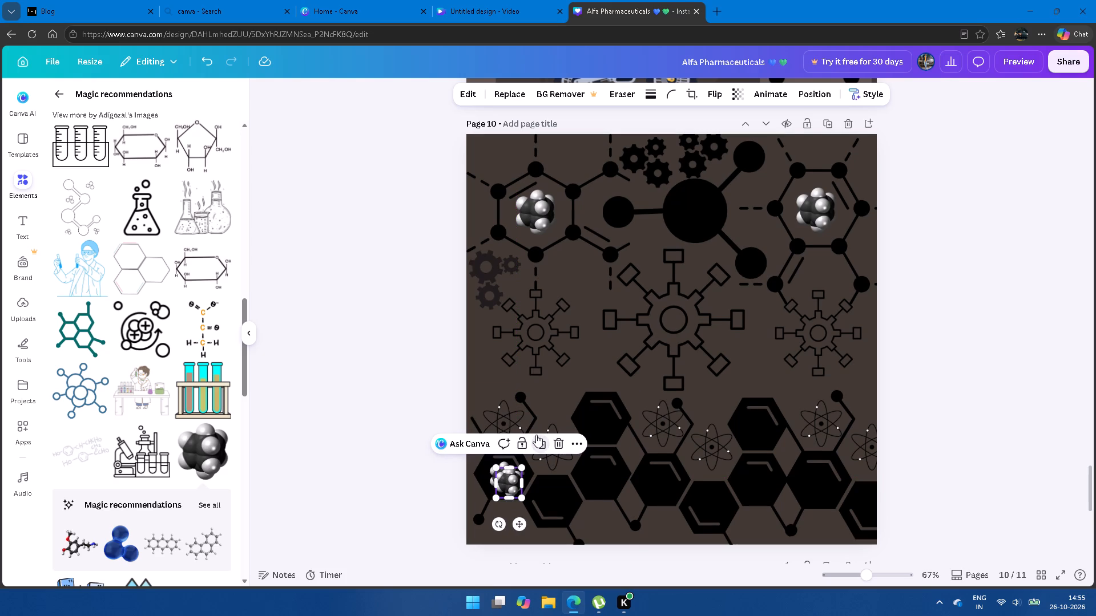
{"action": "left_click_drag", "start_coordinate": [507, 481], "coordinate": [552, 495]}
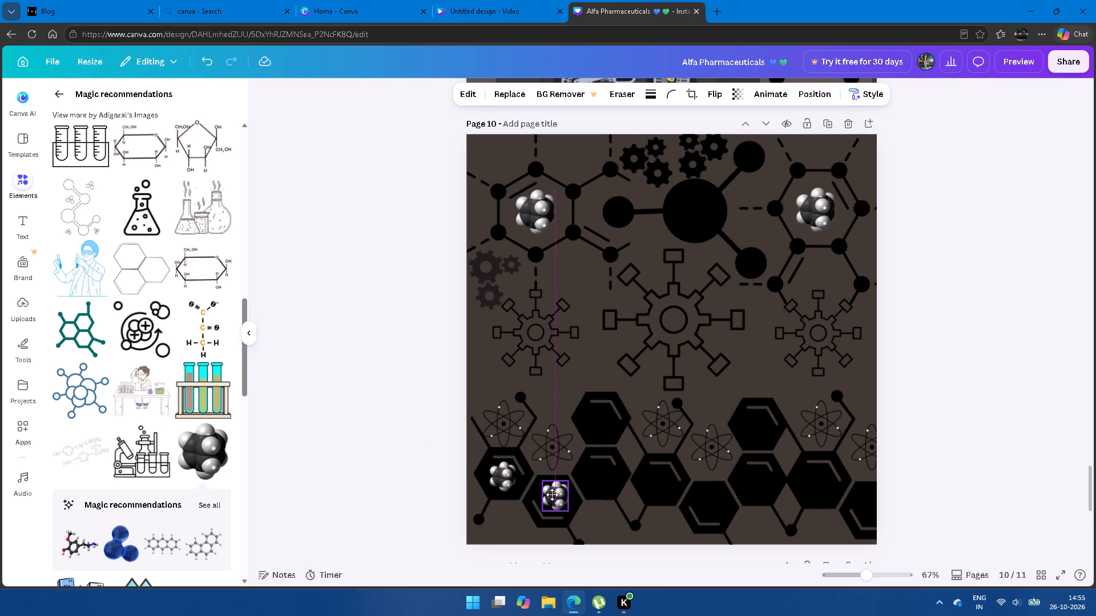
{"action": "left_click_drag", "start_coordinate": [552, 495], "coordinate": [550, 497]}
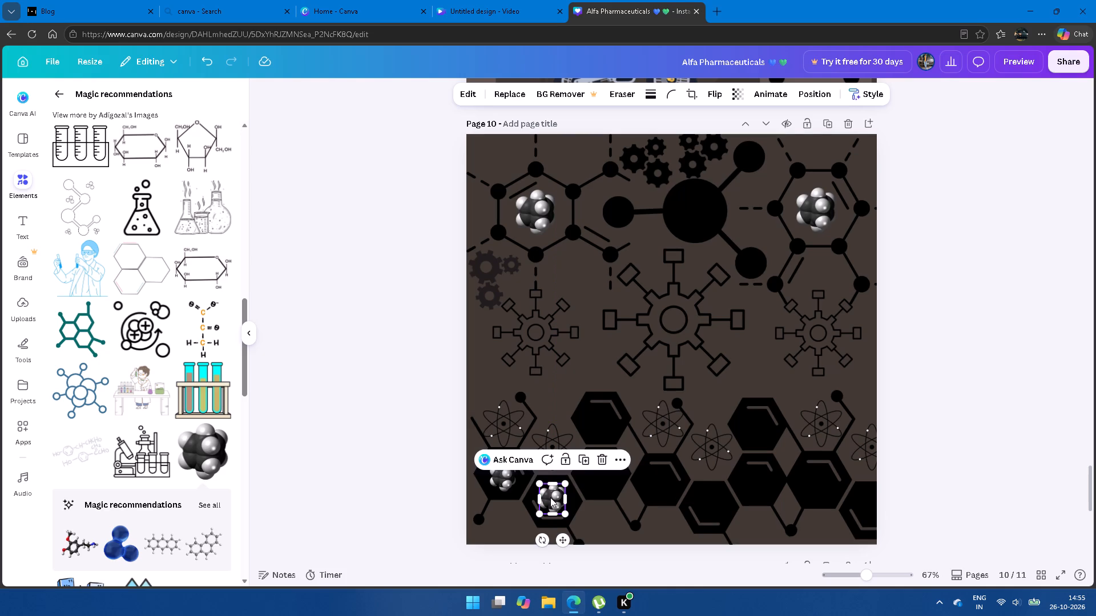
{"action": "left_click", "coordinate": [586, 459]}
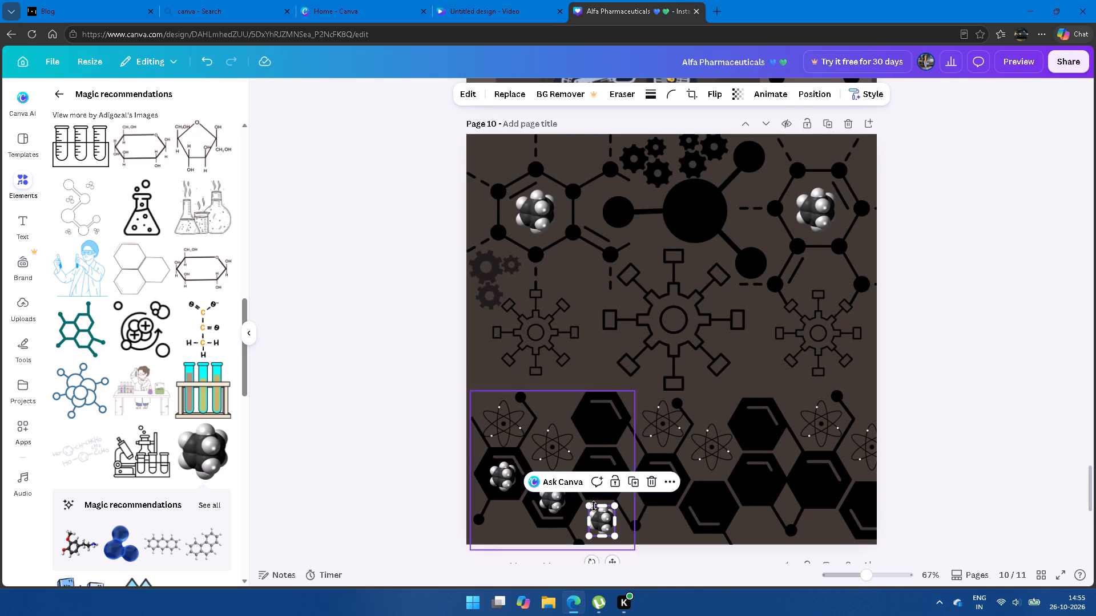
{"action": "left_click_drag", "start_coordinate": [598, 516], "coordinate": [595, 474]}
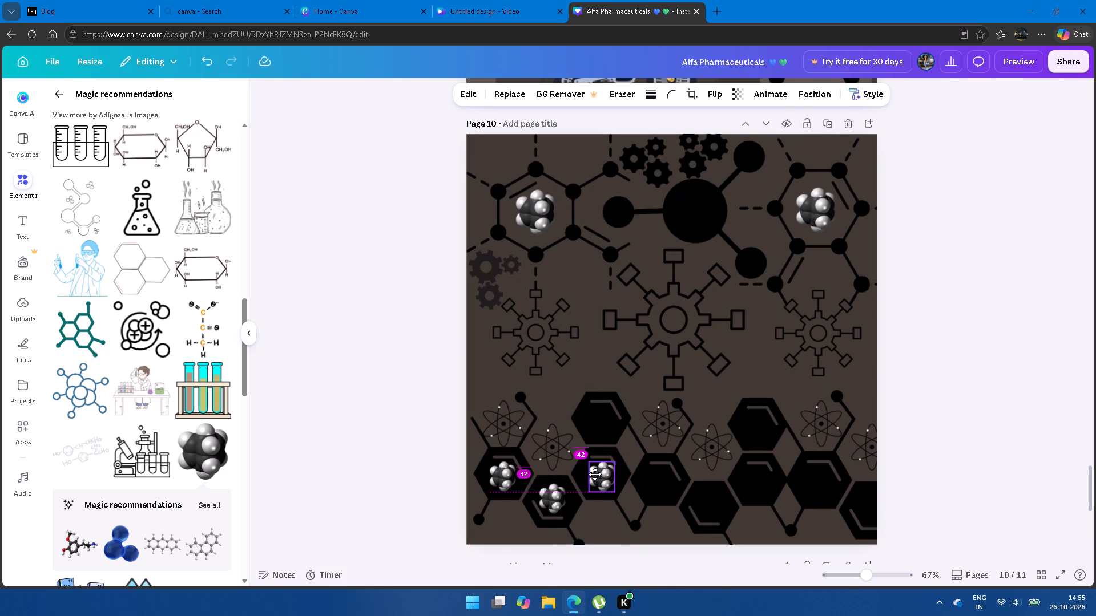
{"action": "left_click_drag", "start_coordinate": [595, 474], "coordinate": [595, 474]}
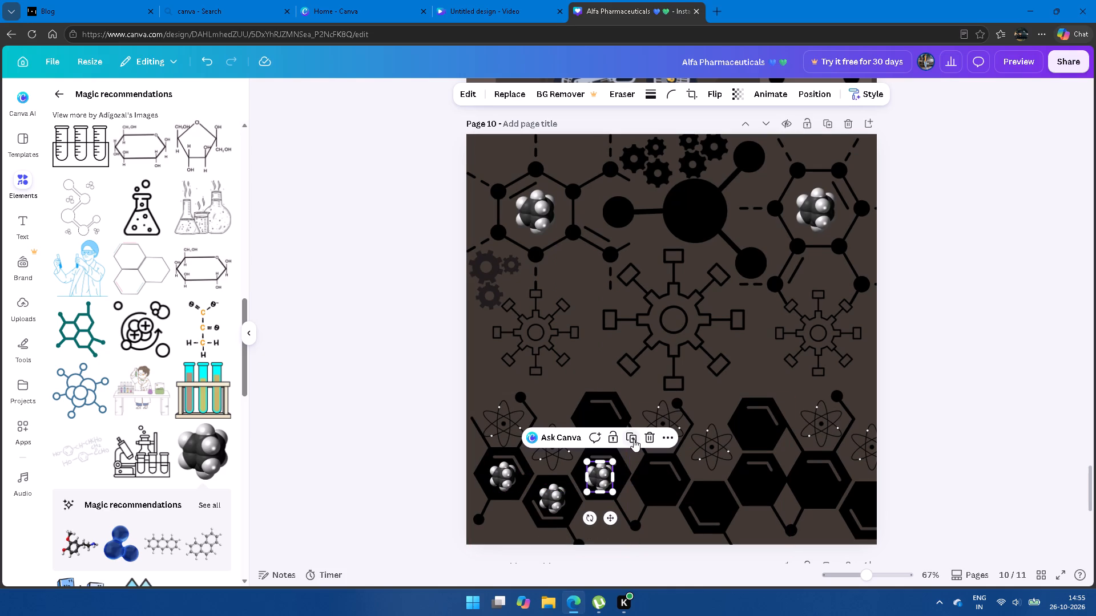
{"action": "left_click", "coordinate": [633, 438]}
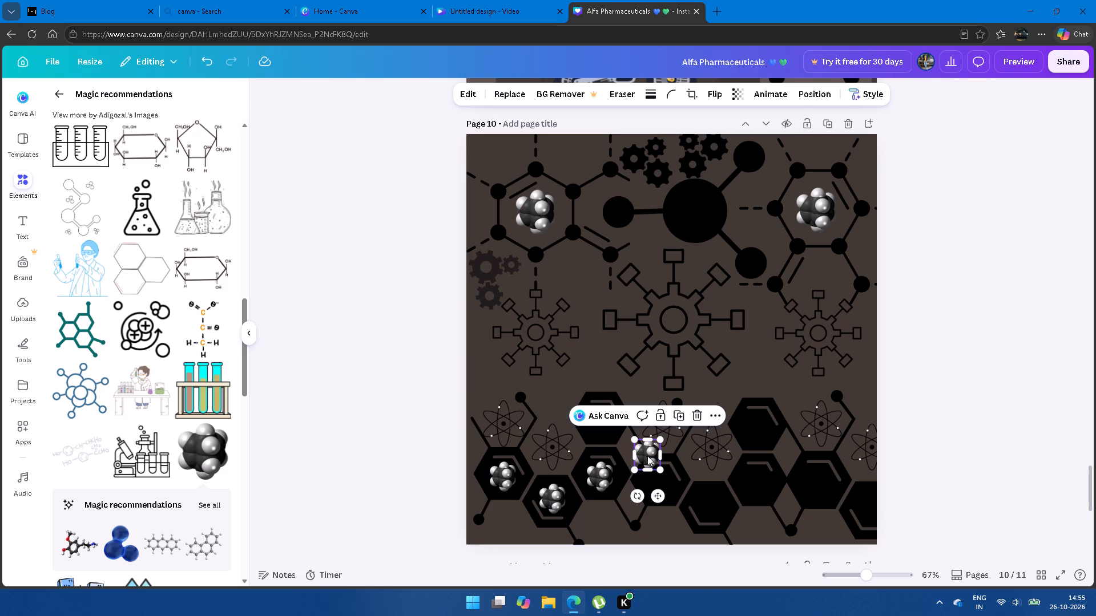
{"action": "left_click_drag", "start_coordinate": [649, 454], "coordinate": [603, 423]}
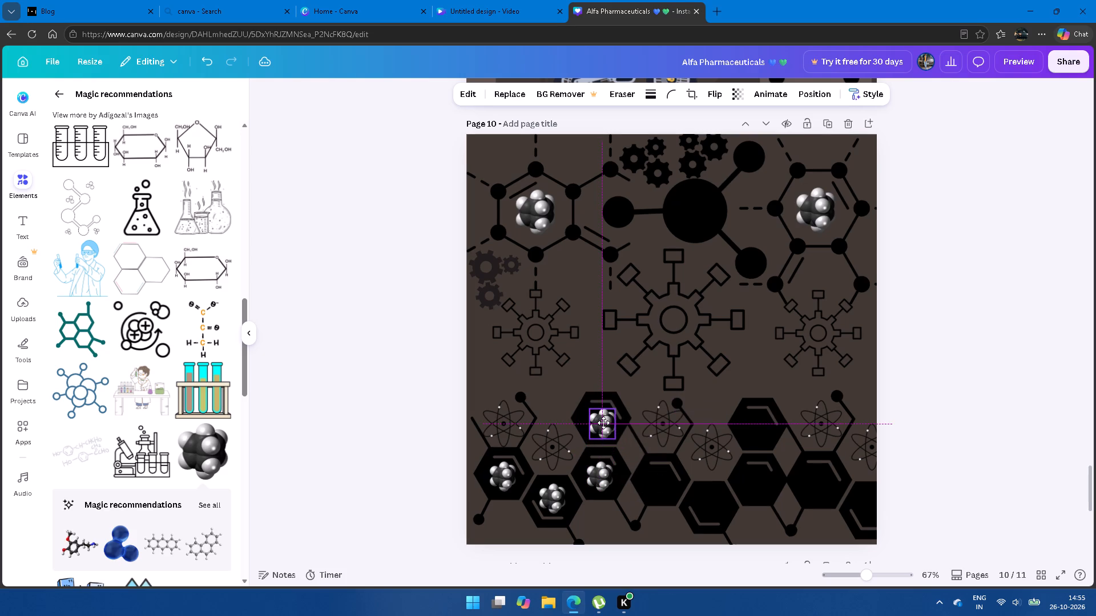
{"action": "left_click_drag", "start_coordinate": [603, 423], "coordinate": [602, 420]}
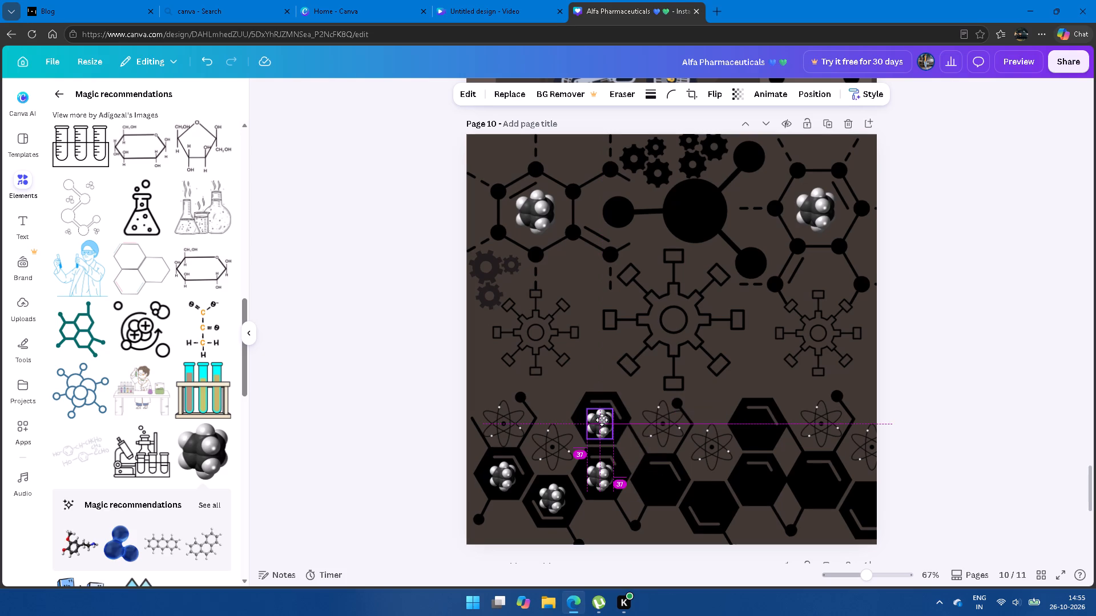
{"action": "left_click_drag", "start_coordinate": [602, 420], "coordinate": [603, 419]}
{"action": "left_click", "coordinate": [603, 419]}
Duplicate the small ball molecule four more times and place a copy in each of the second molecule's four filled hexagons.
{"action": "left_click", "coordinate": [632, 386]}
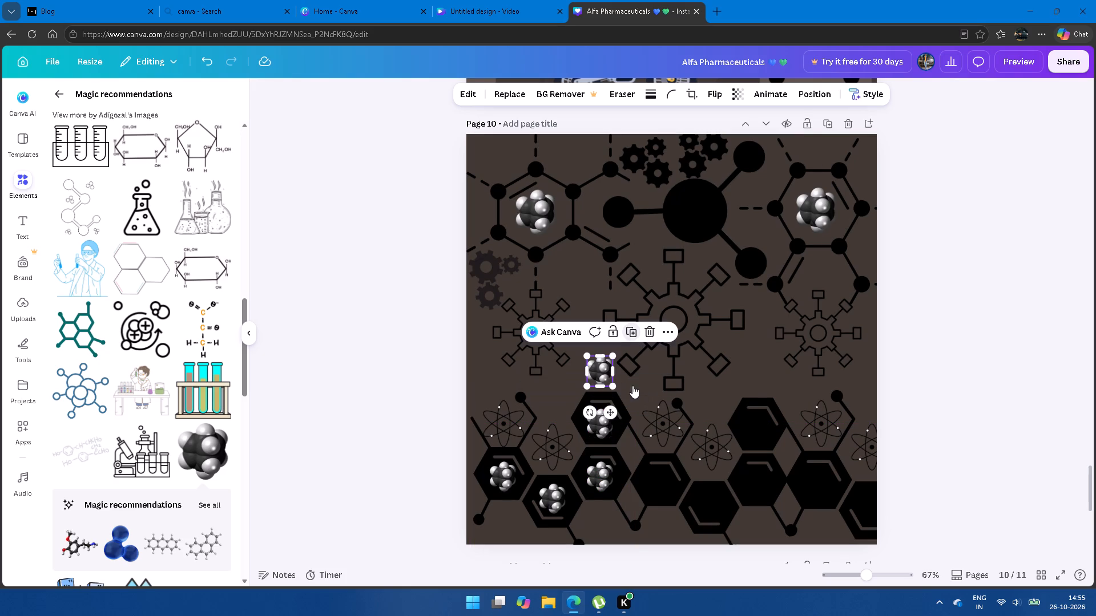
{"action": "left_click_drag", "start_coordinate": [601, 370], "coordinate": [663, 478]}
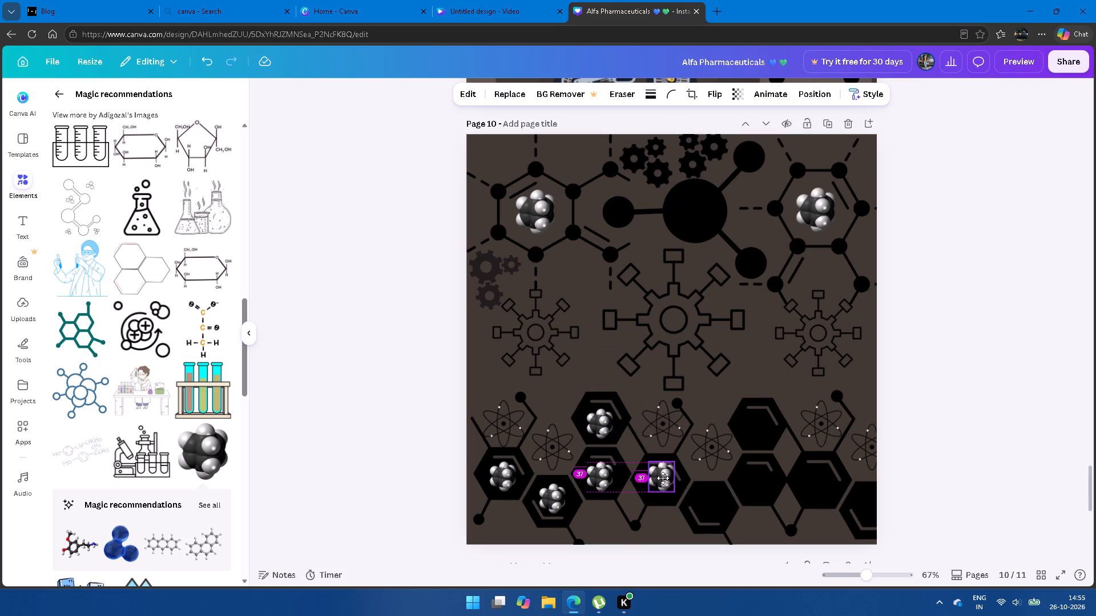
{"action": "left_click_drag", "start_coordinate": [663, 478], "coordinate": [658, 481]}
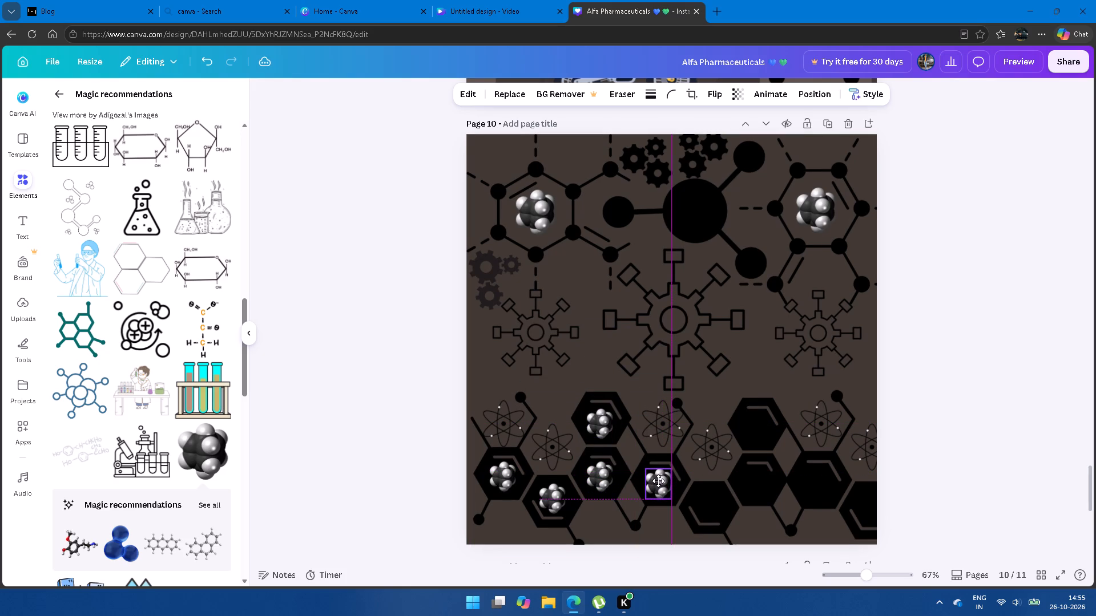
{"action": "left_click_drag", "start_coordinate": [658, 481], "coordinate": [660, 480]}
{"action": "left_click", "coordinate": [691, 446]}
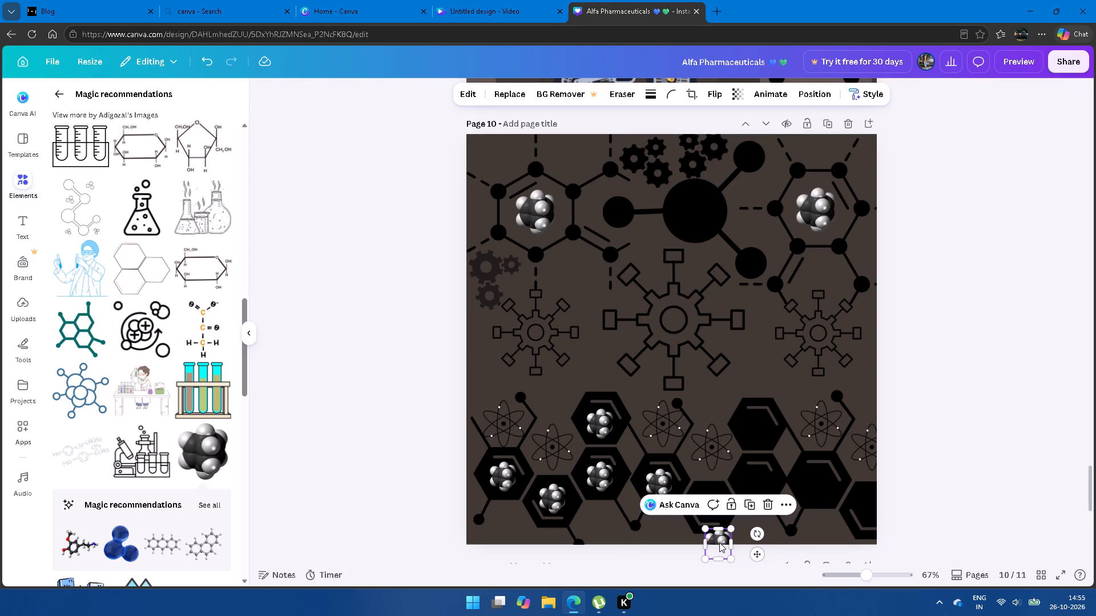
{"action": "left_click_drag", "start_coordinate": [719, 542], "coordinate": [711, 505]}
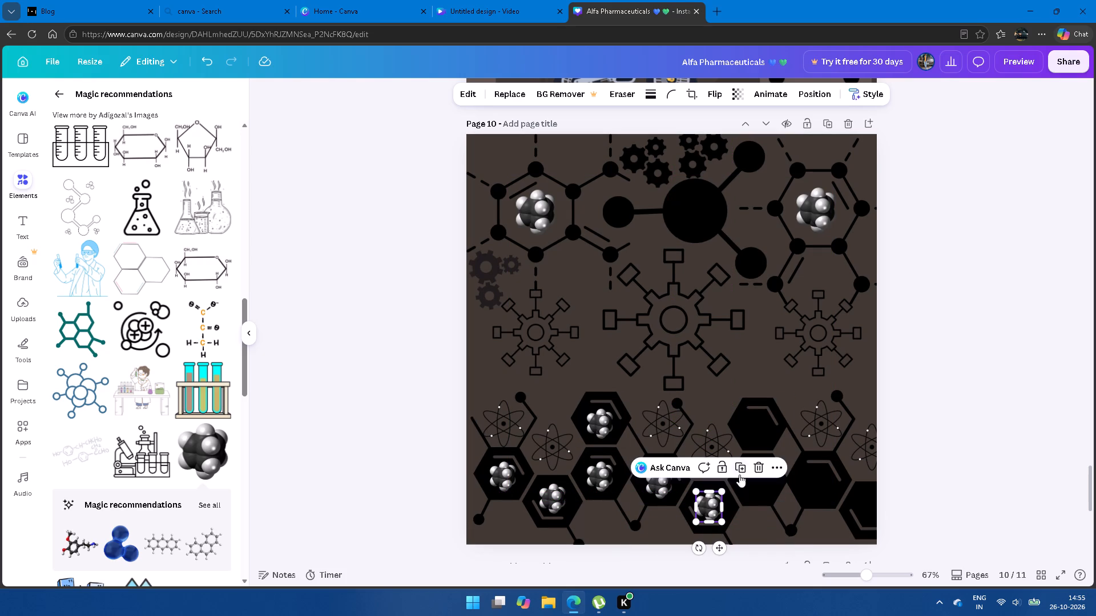
{"action": "left_click", "coordinate": [742, 466]}
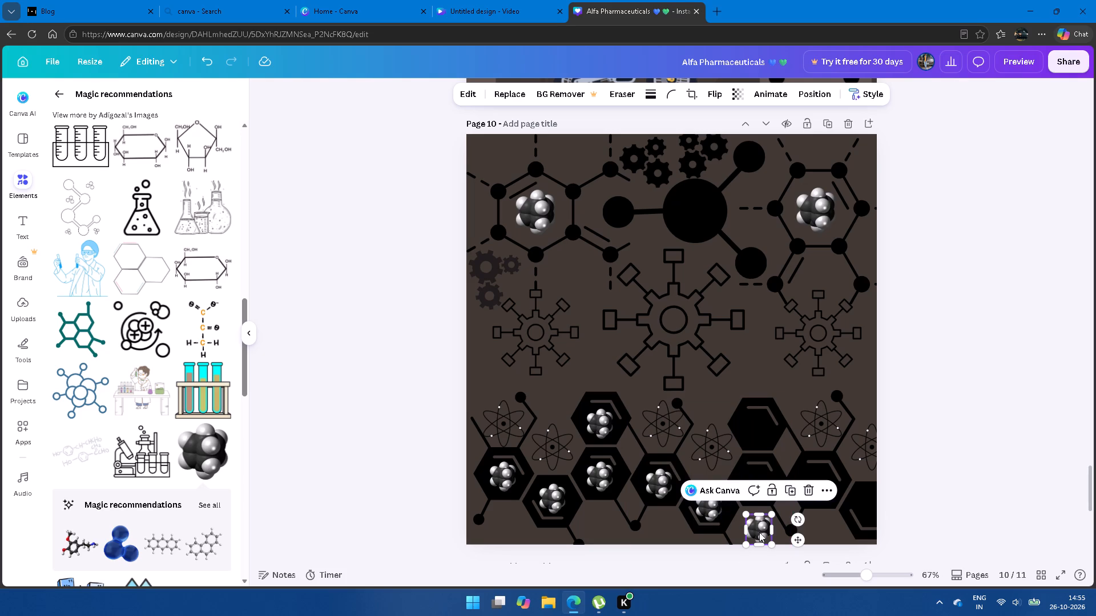
{"action": "left_click_drag", "start_coordinate": [759, 532], "coordinate": [756, 484]}
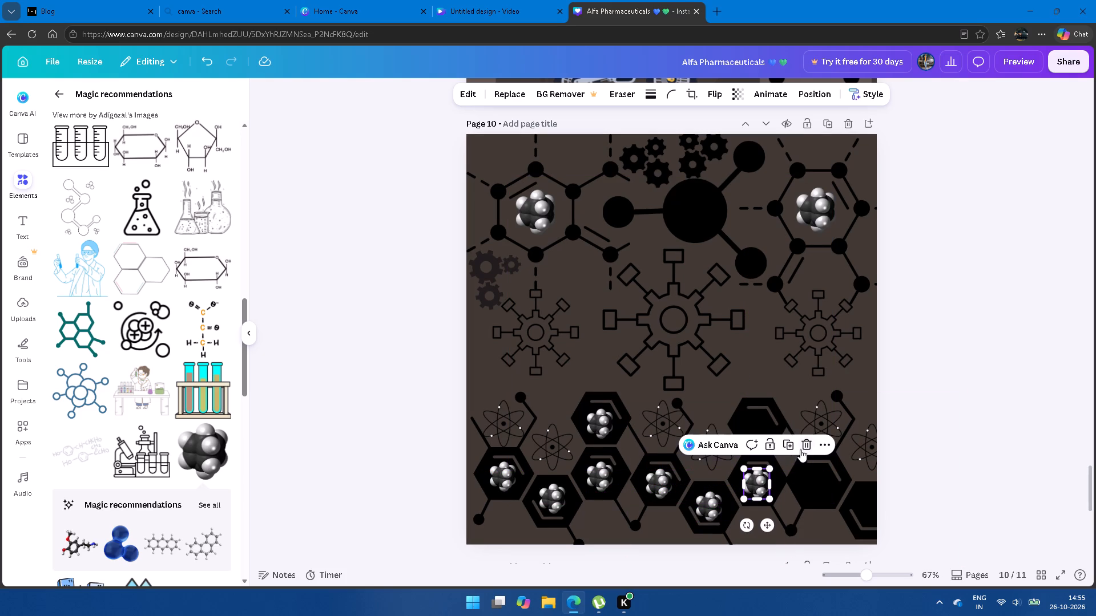
{"action": "left_click", "coordinate": [788, 440]}
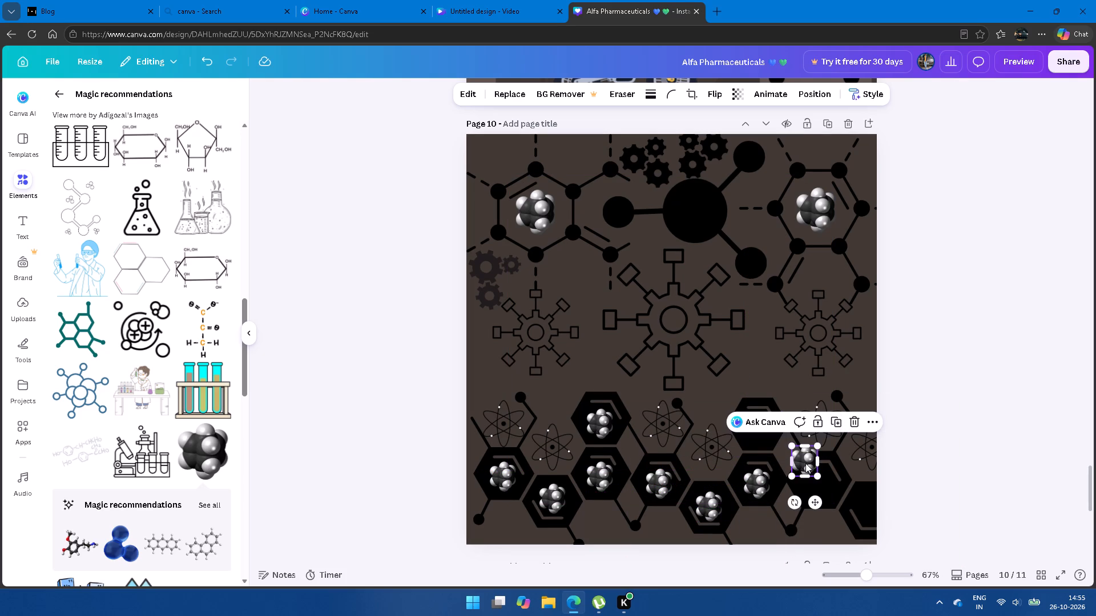
{"action": "left_click_drag", "start_coordinate": [805, 463], "coordinate": [757, 430]}
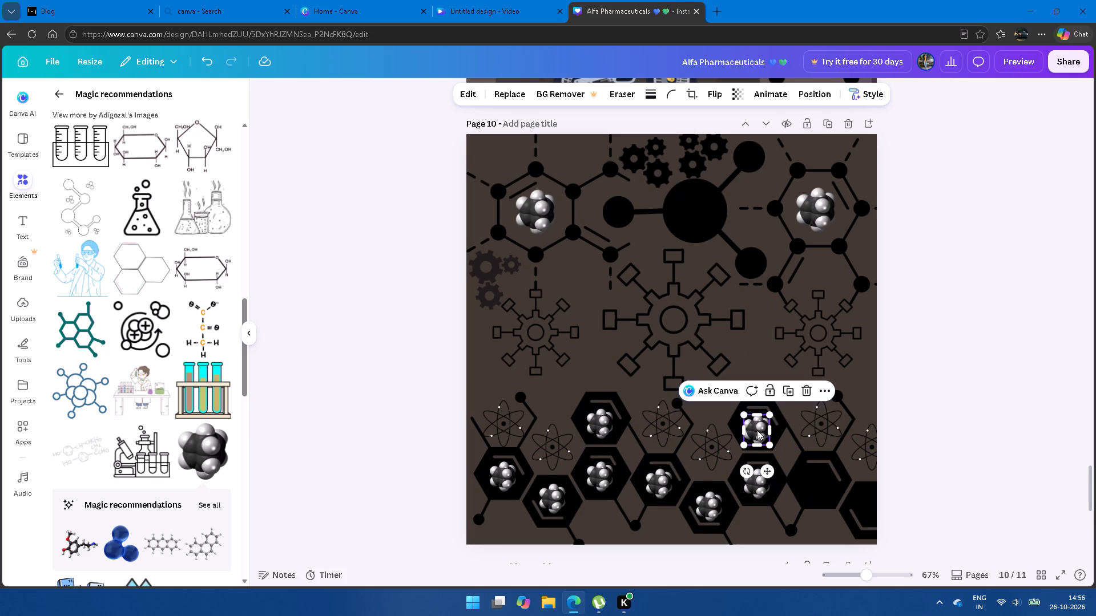
{"action": "left_click", "coordinate": [757, 431]}
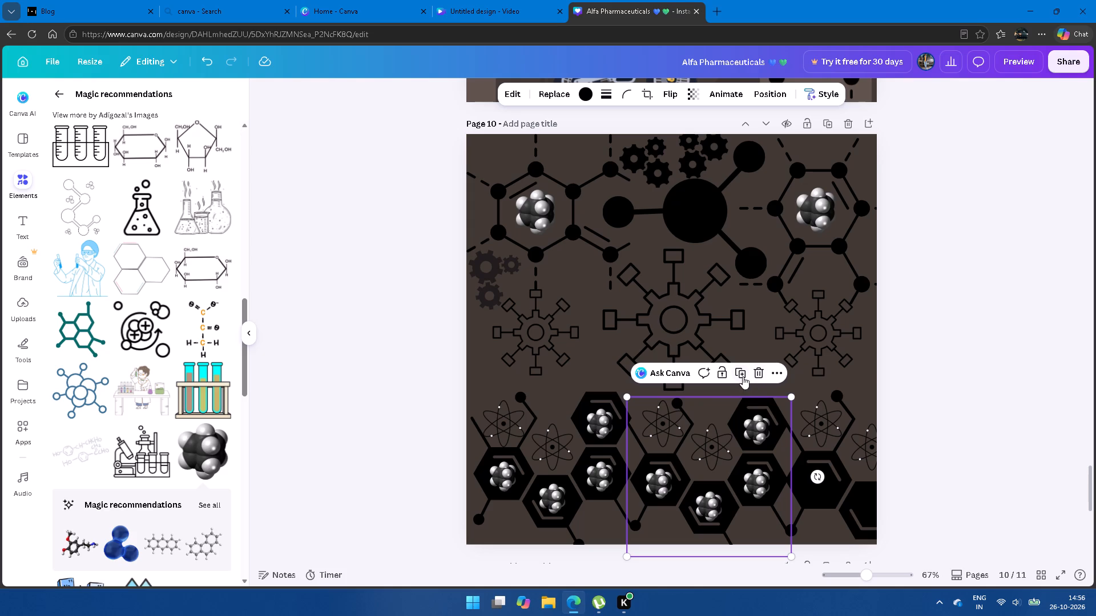
Duplicate the small ball molecule twice more and place the copies in the third molecule's two filled hexagons at page 10's right edge.
{"action": "left_click", "coordinate": [757, 423]}
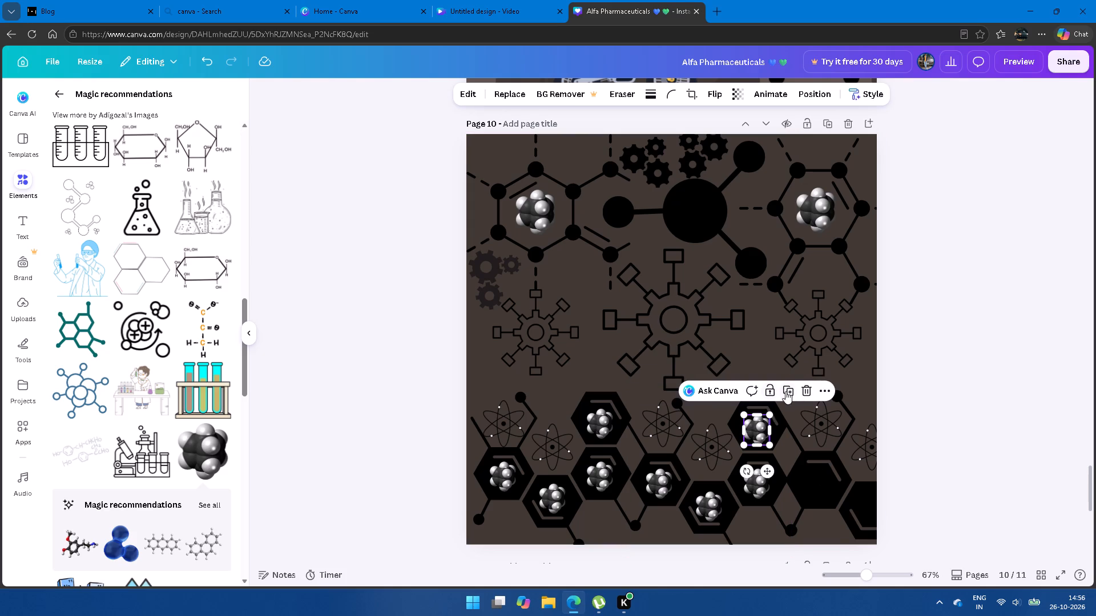
{"action": "left_click", "coordinate": [788, 390]}
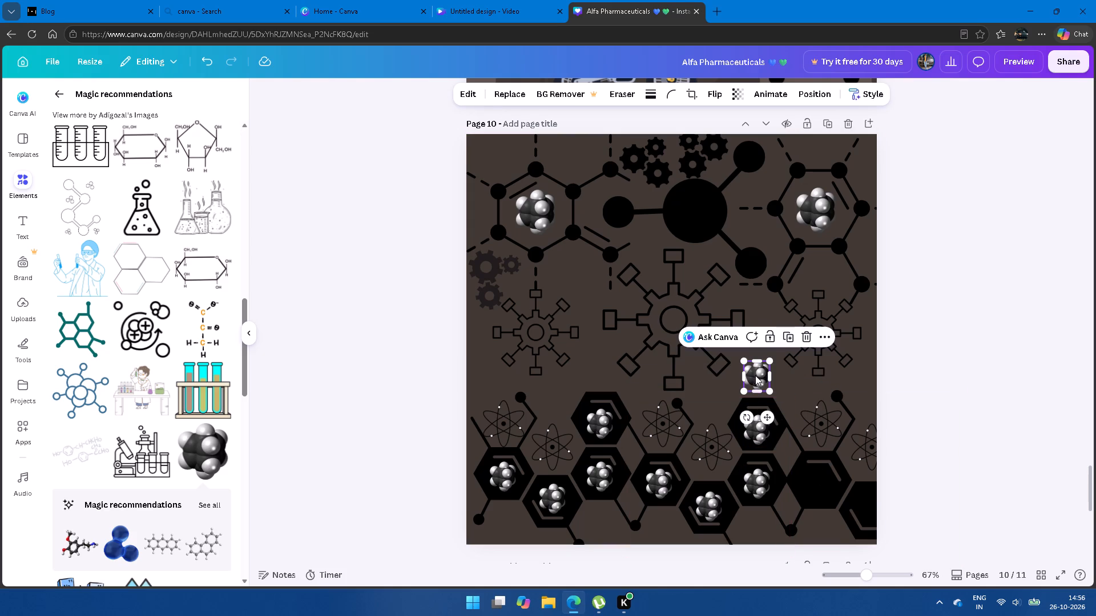
{"action": "left_click_drag", "start_coordinate": [755, 375], "coordinate": [815, 480]}
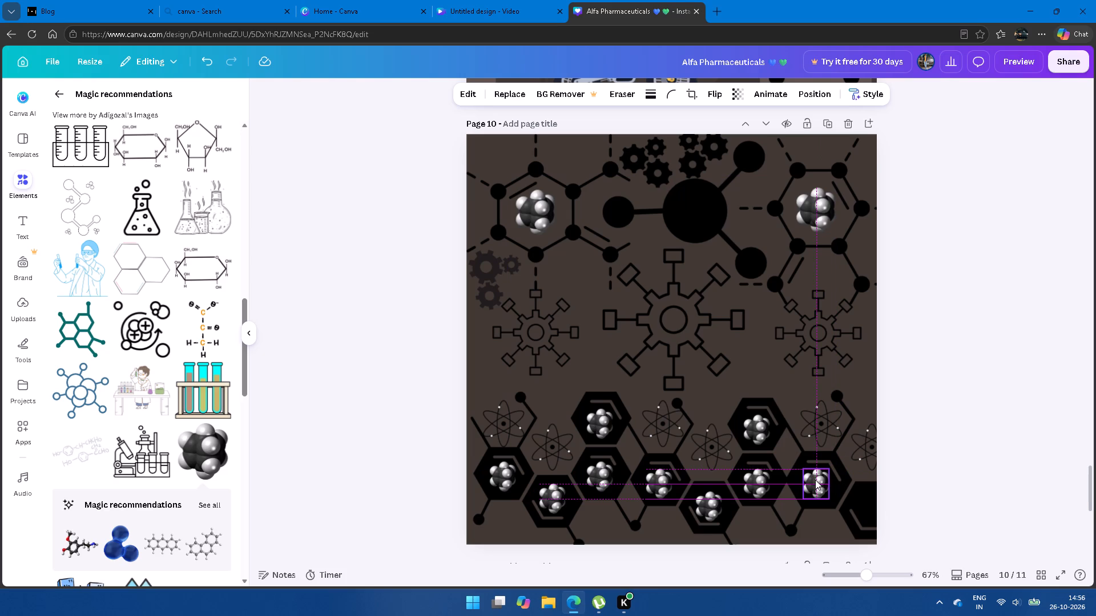
{"action": "left_click", "coordinate": [849, 446]}
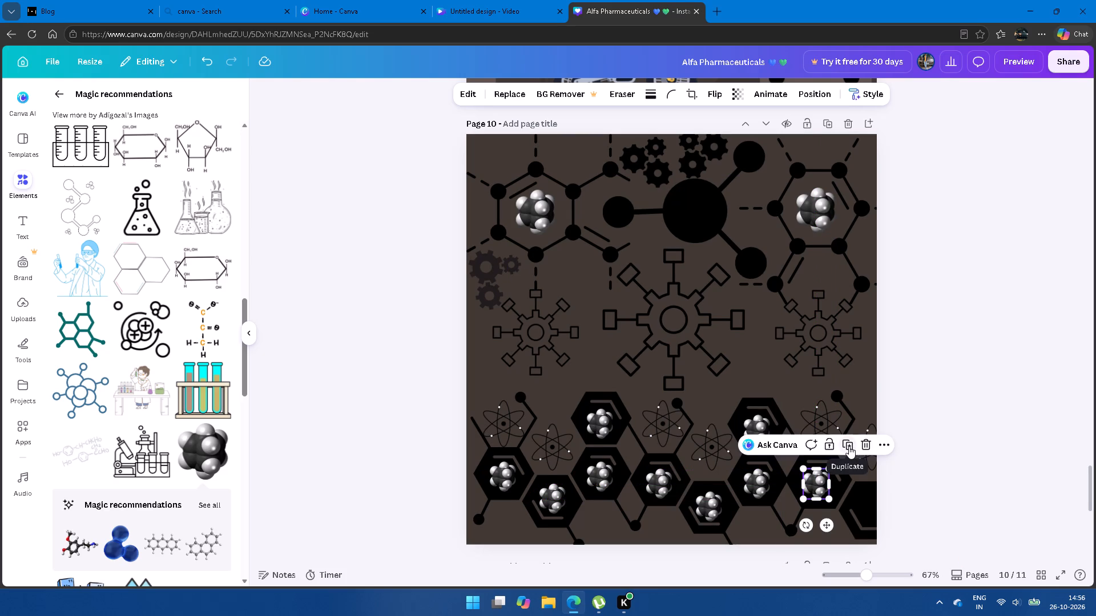
{"action": "left_click_drag", "start_coordinate": [875, 536], "coordinate": [875, 528]}
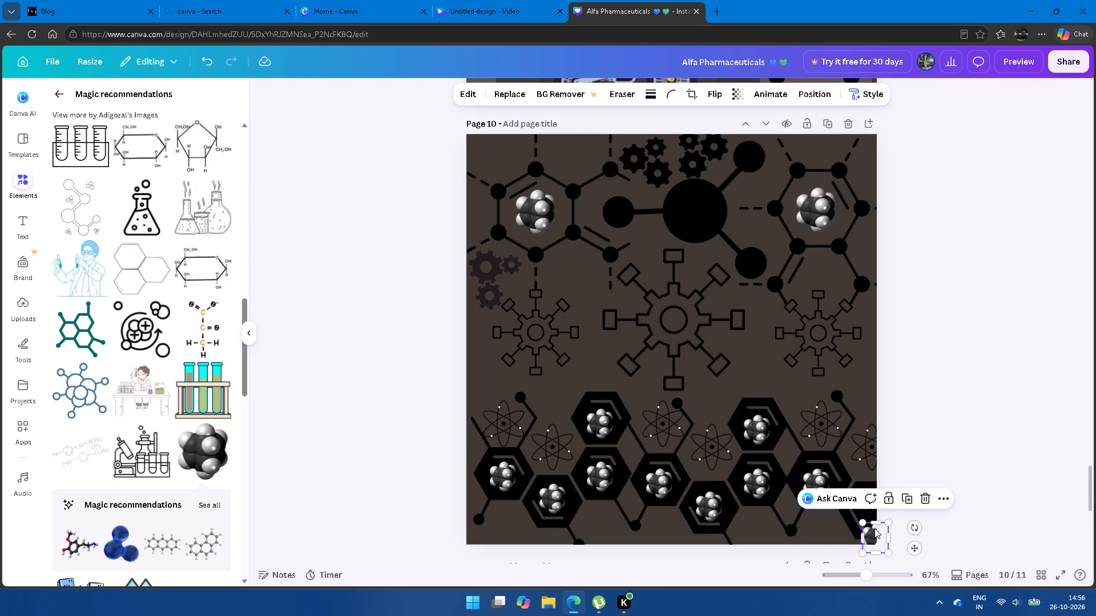
{"action": "left_click_drag", "start_coordinate": [875, 528], "coordinate": [872, 505]}
{"action": "left_click", "coordinate": [963, 395]}
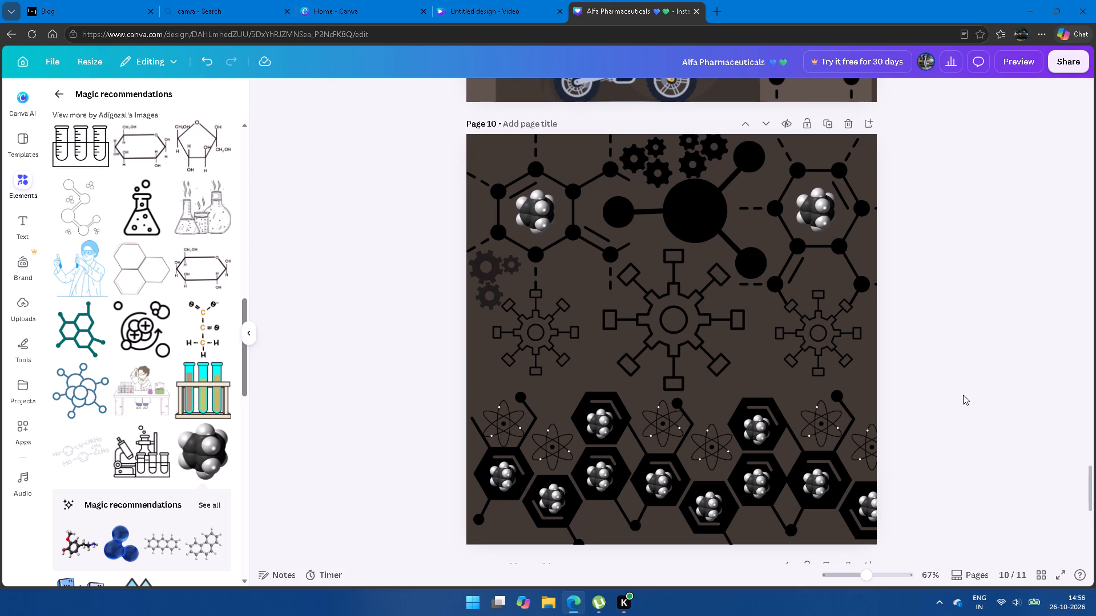
Browse further through the recommended graphics and return to the main elements overview.
{"action": "scroll", "coordinate": [207, 404], "scroll_direction": "down", "scroll_amount": 1}
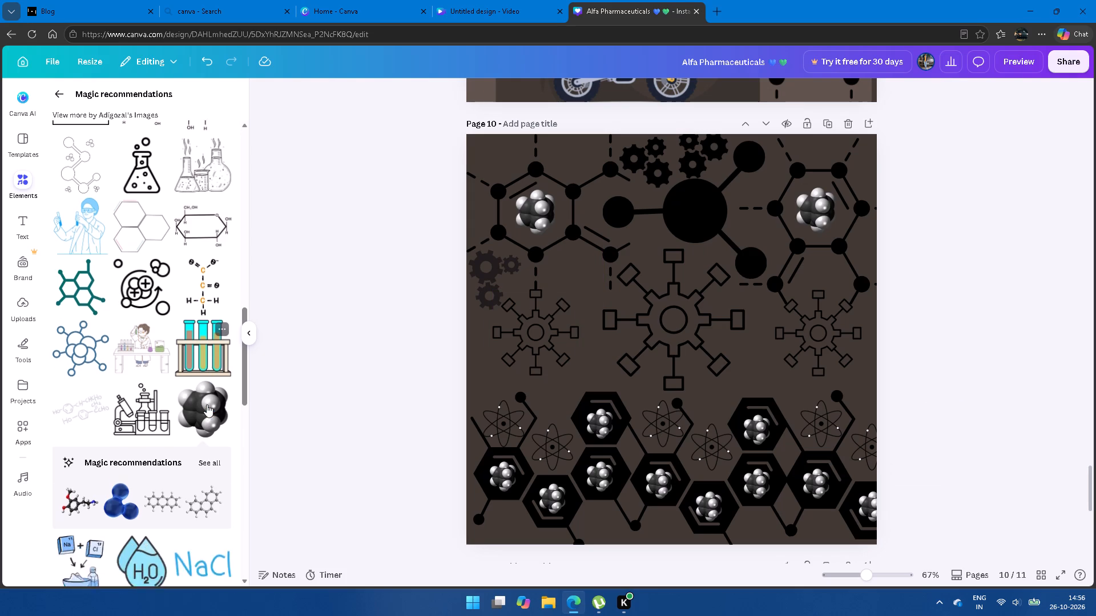
{"action": "scroll", "coordinate": [207, 404], "scroll_direction": "down", "scroll_amount": 5}
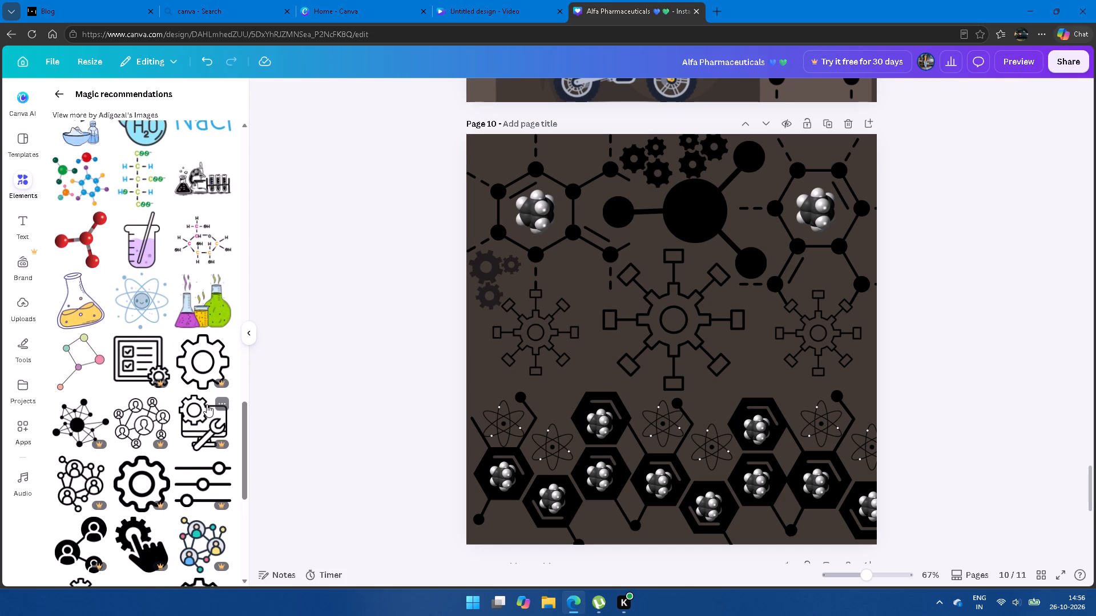
{"action": "left_click", "coordinate": [60, 89]}
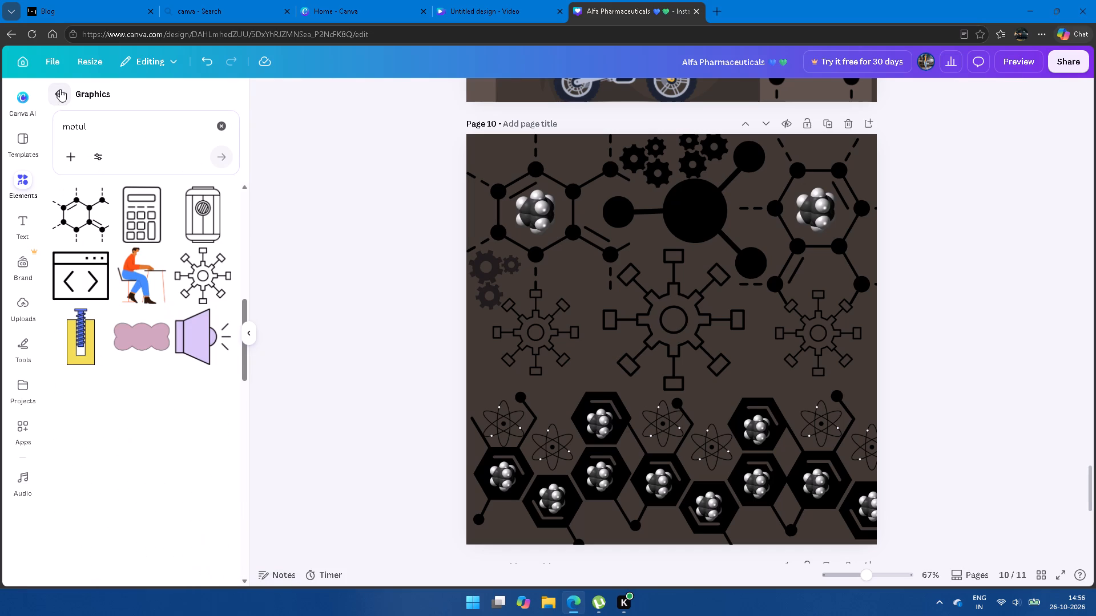
{"action": "left_click", "coordinate": [54, 87]}
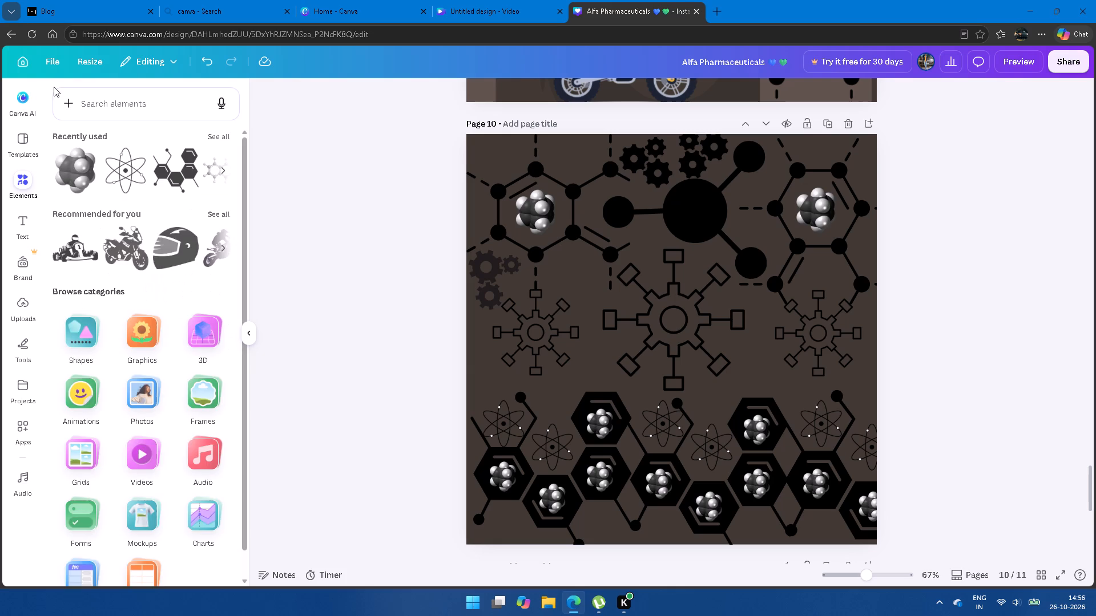
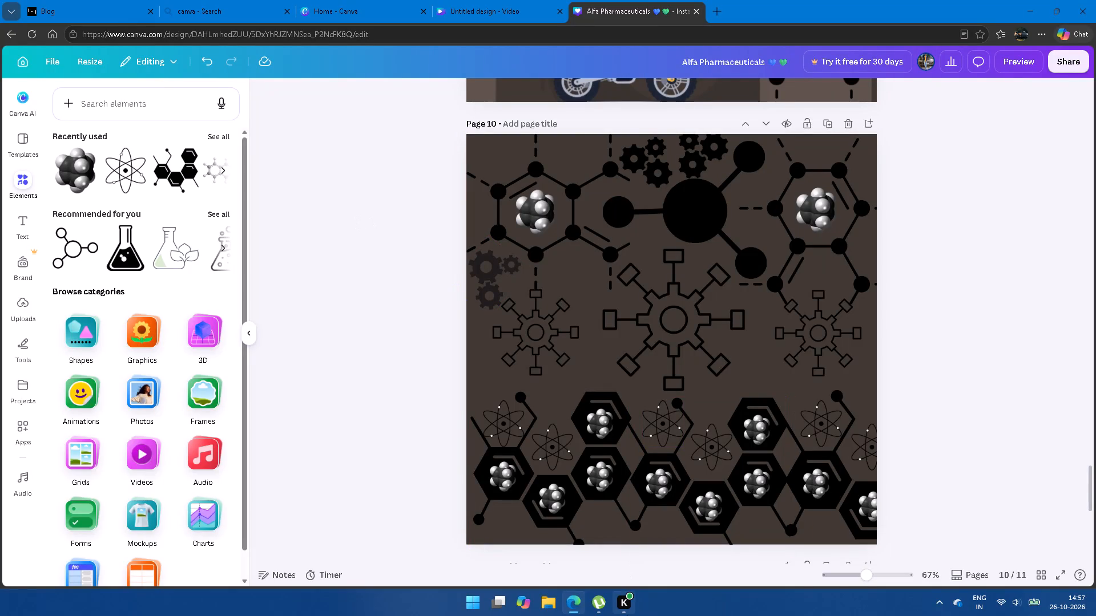
Look over the lower part of page 10 and the label image and hair-care text on page 11.
{"action": "scroll", "coordinate": [605, 358], "scroll_direction": "down", "scroll_amount": 3}
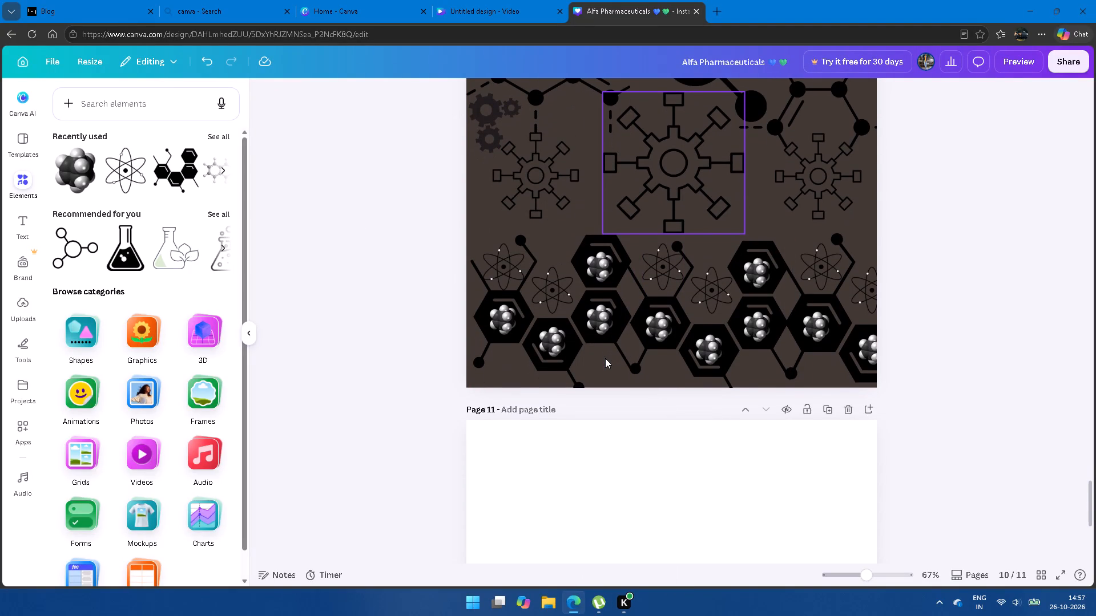
{"action": "scroll", "coordinate": [605, 358], "scroll_direction": "down", "scroll_amount": 2}
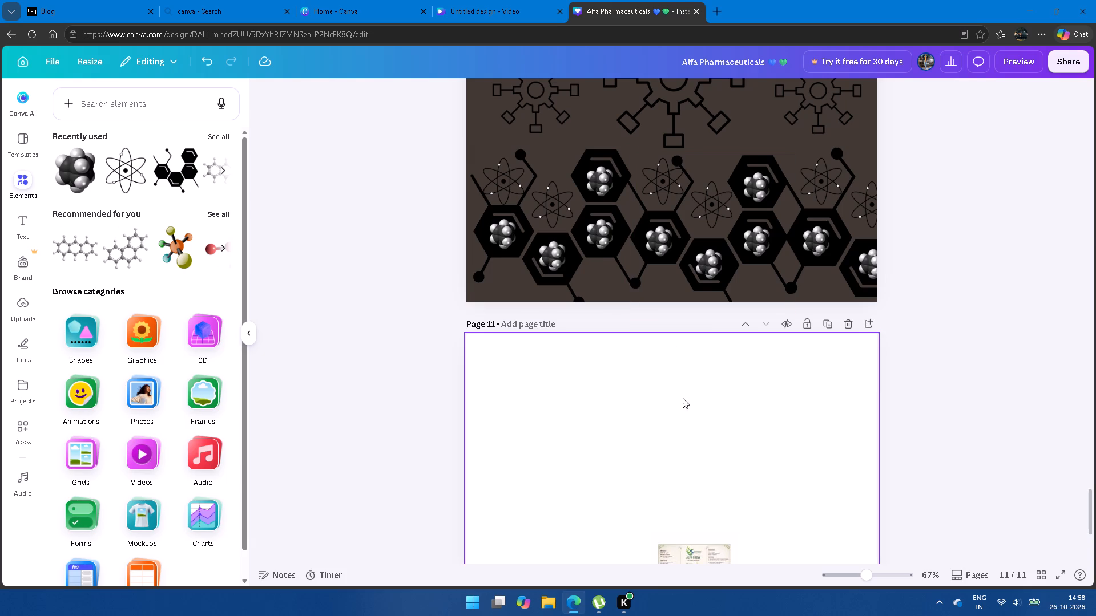
{"action": "scroll", "coordinate": [634, 397], "scroll_direction": "down", "scroll_amount": 5}
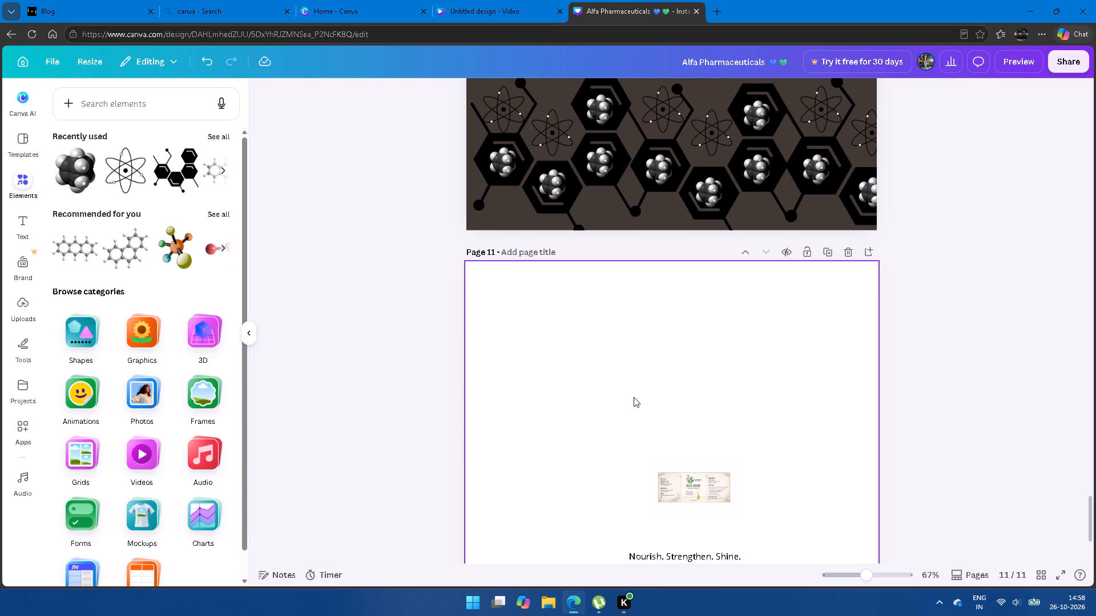
{"action": "scroll", "coordinate": [634, 397], "scroll_direction": "down", "scroll_amount": 1}
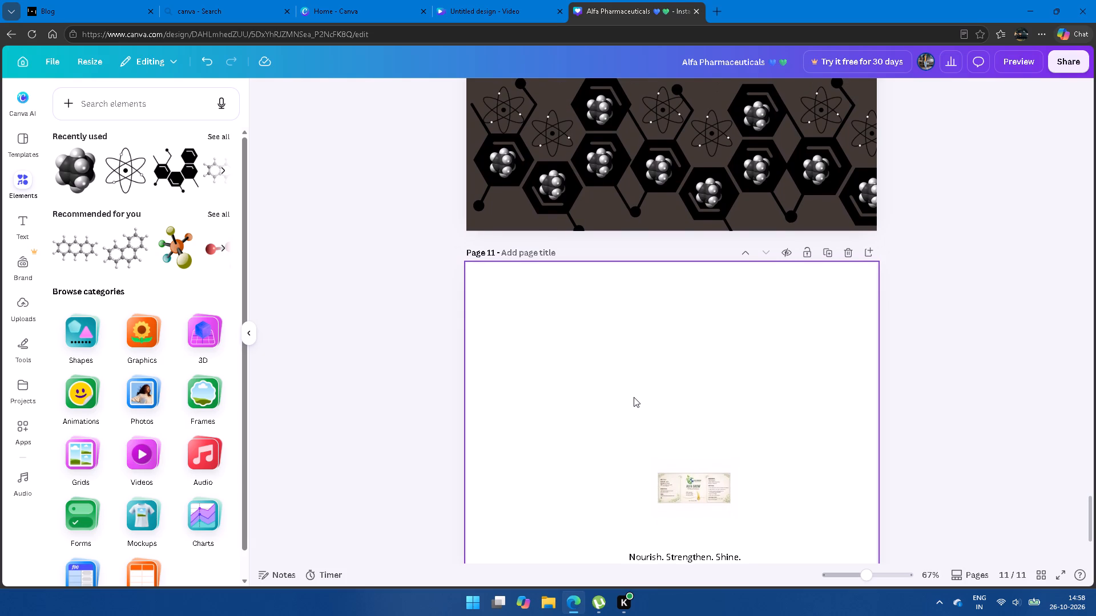
{"action": "scroll", "coordinate": [634, 397], "scroll_direction": "down", "scroll_amount": 1}
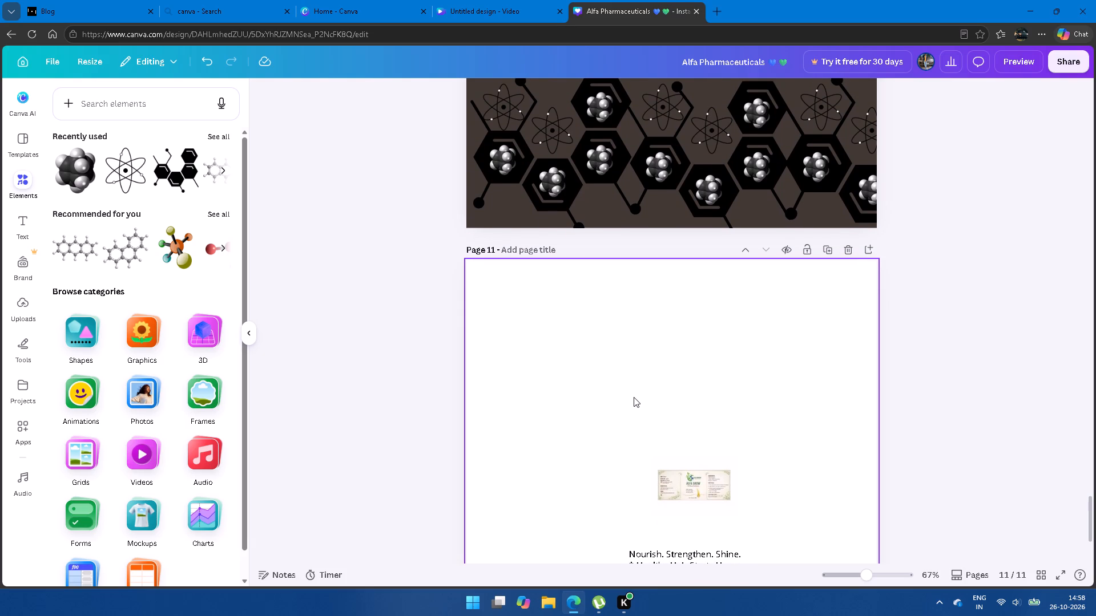
{"action": "scroll", "coordinate": [634, 397], "scroll_direction": "down", "scroll_amount": 3}
Review the earlier pages up to the Alfa Glow bottle design on page 3, and return to page 11's hair-care text.
{"action": "scroll", "coordinate": [634, 397], "scroll_direction": "up", "scroll_amount": 2}
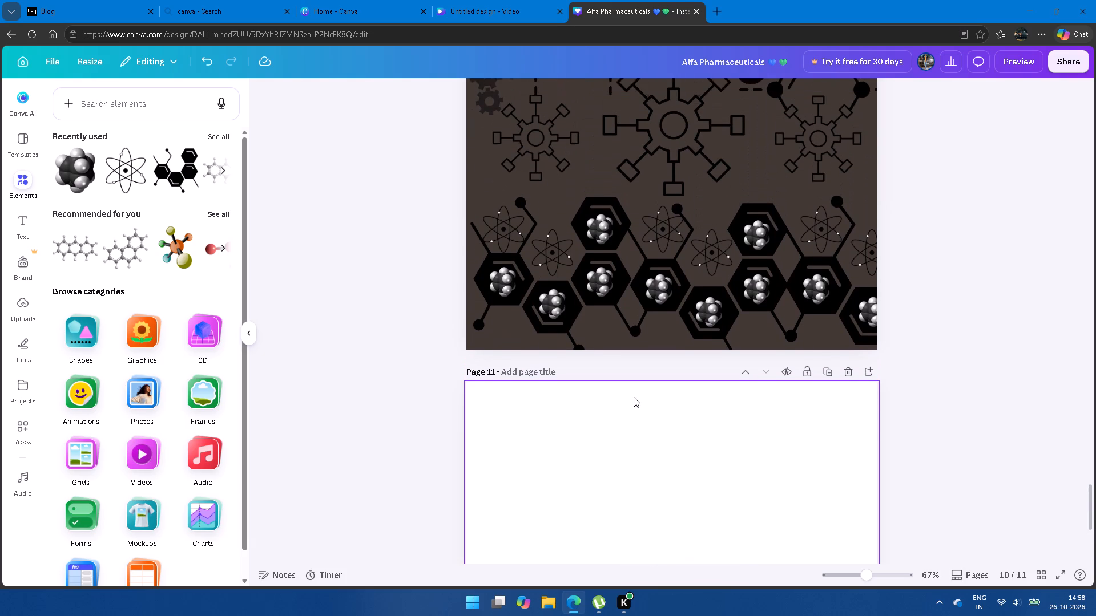
{"action": "scroll", "coordinate": [634, 397], "scroll_direction": "up", "scroll_amount": 4}
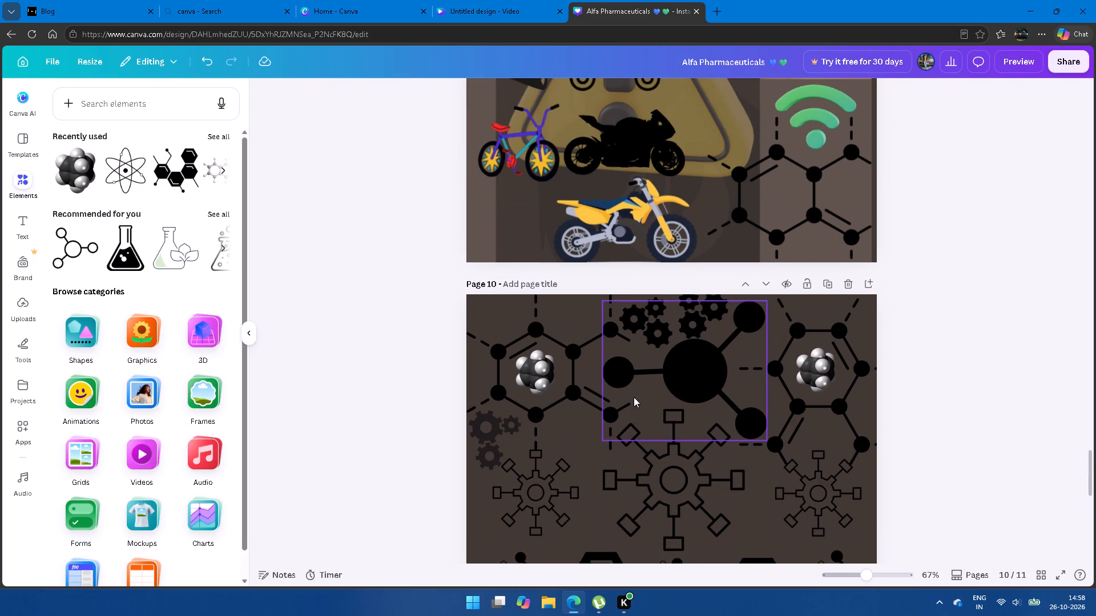
{"action": "scroll", "coordinate": [634, 397], "scroll_direction": "up", "scroll_amount": 14}
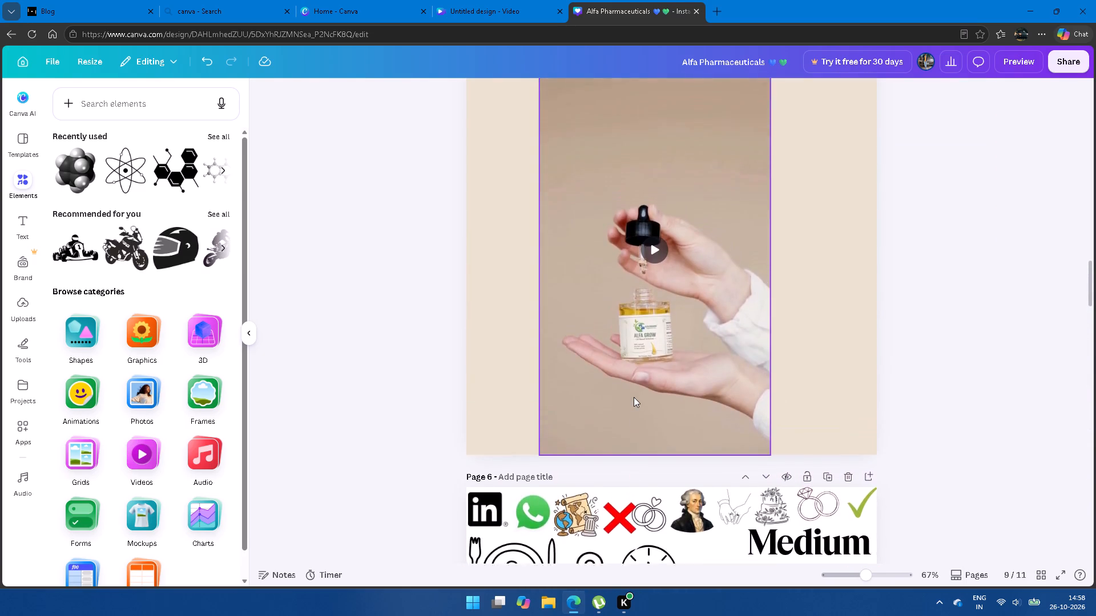
{"action": "scroll", "coordinate": [634, 397], "scroll_direction": "up", "scroll_amount": 8}
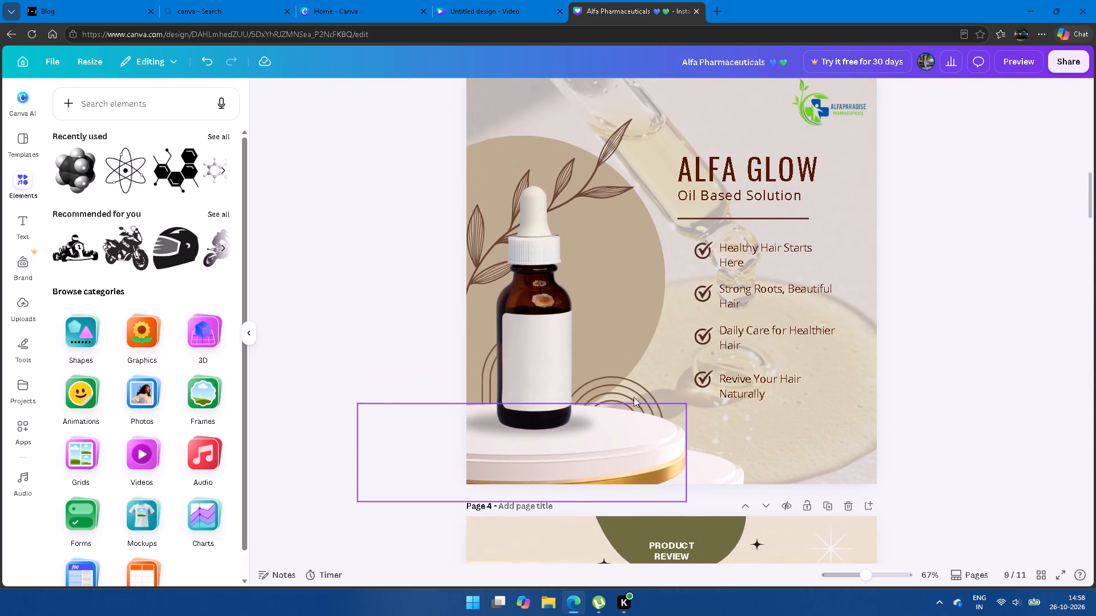
{"action": "scroll", "coordinate": [634, 397], "scroll_direction": "up", "scroll_amount": 2}
{"action": "left_click", "coordinate": [546, 420]}
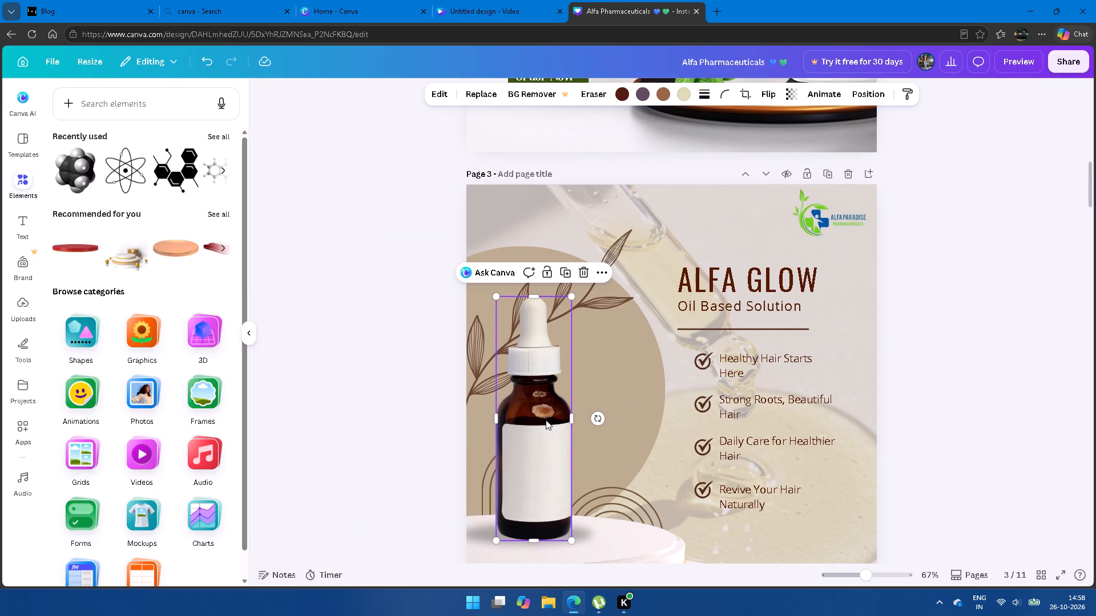
{"action": "scroll", "coordinate": [546, 420], "scroll_direction": "down", "scroll_amount": 12}
{"action": "scroll", "coordinate": [546, 420], "scroll_direction": "right", "scroll_amount": 1}
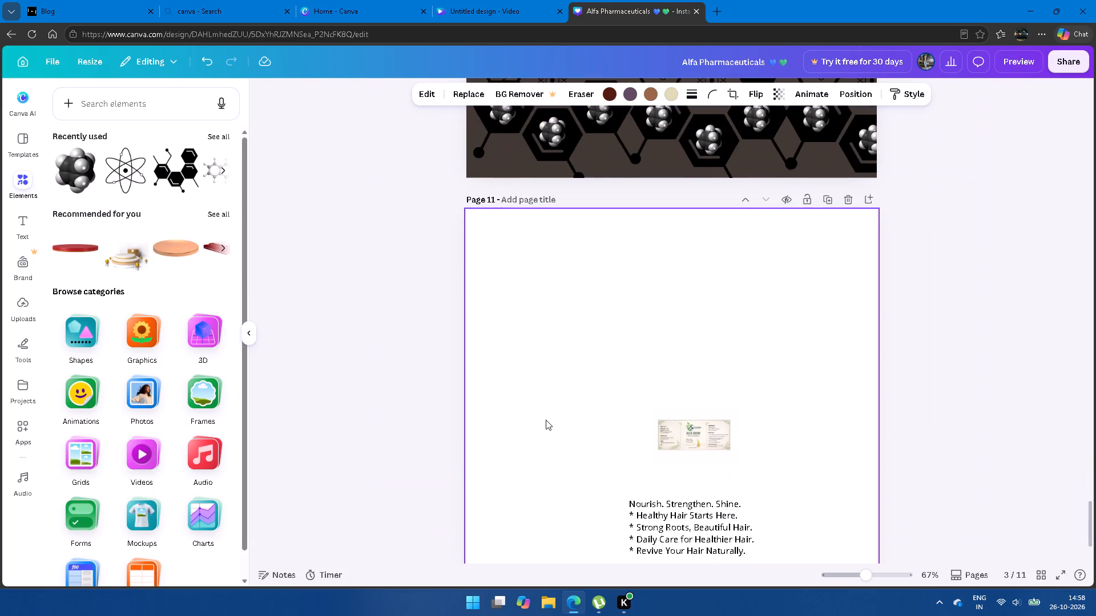
{"action": "scroll", "coordinate": [546, 420], "scroll_direction": "right", "scroll_amount": 1}
{"action": "scroll", "coordinate": [546, 420], "scroll_direction": "down", "scroll_amount": 1}
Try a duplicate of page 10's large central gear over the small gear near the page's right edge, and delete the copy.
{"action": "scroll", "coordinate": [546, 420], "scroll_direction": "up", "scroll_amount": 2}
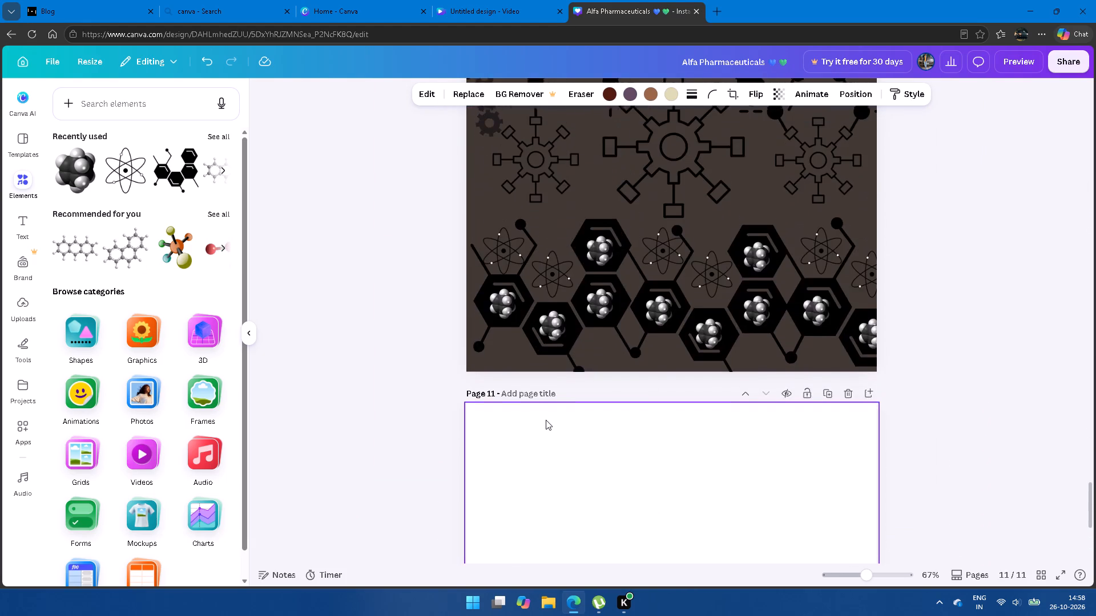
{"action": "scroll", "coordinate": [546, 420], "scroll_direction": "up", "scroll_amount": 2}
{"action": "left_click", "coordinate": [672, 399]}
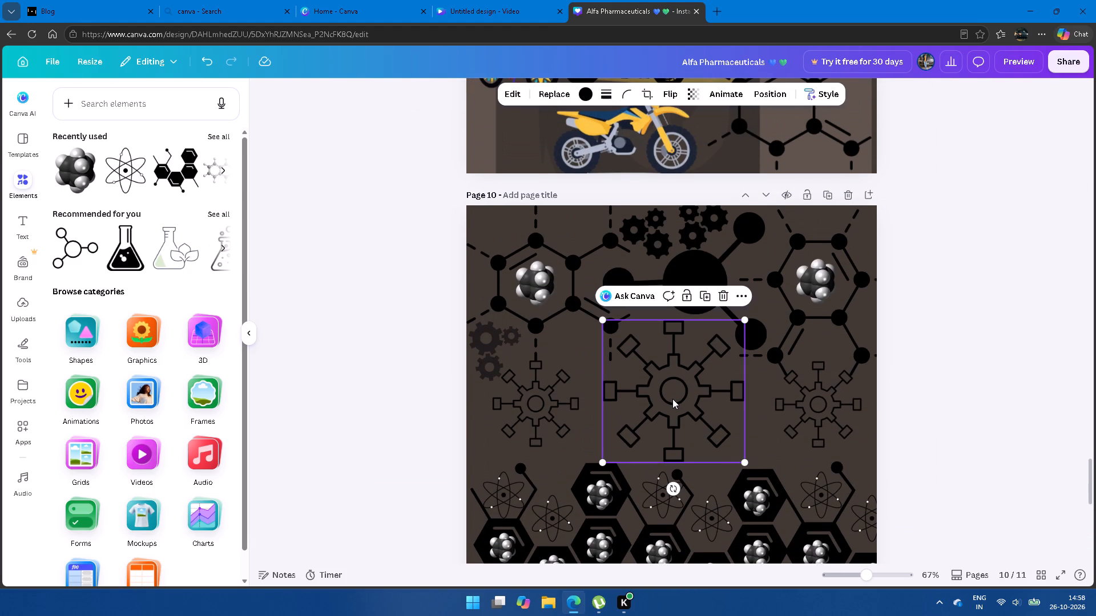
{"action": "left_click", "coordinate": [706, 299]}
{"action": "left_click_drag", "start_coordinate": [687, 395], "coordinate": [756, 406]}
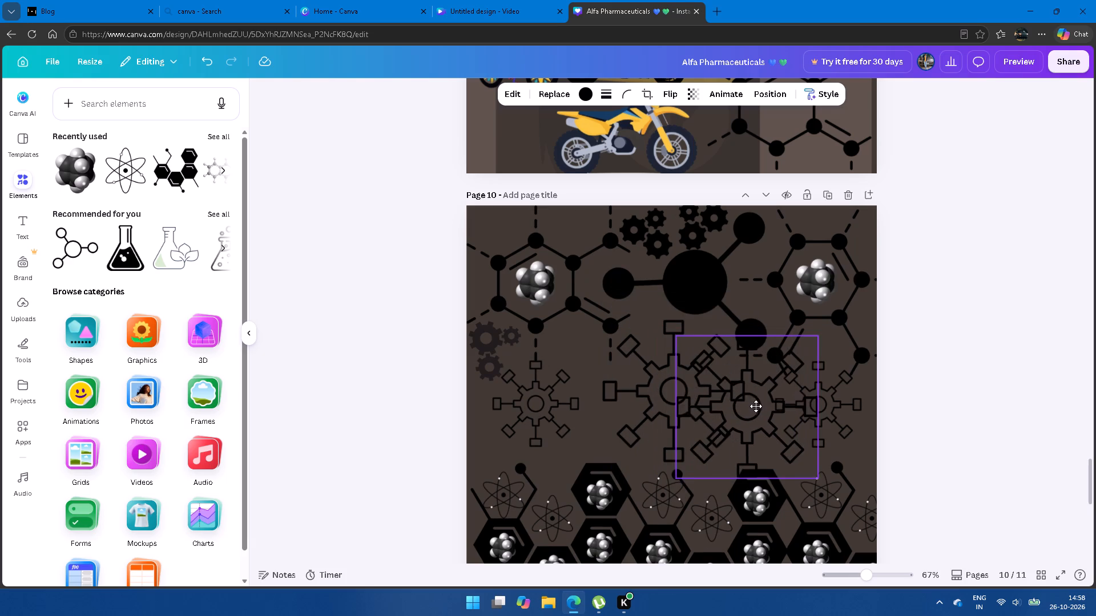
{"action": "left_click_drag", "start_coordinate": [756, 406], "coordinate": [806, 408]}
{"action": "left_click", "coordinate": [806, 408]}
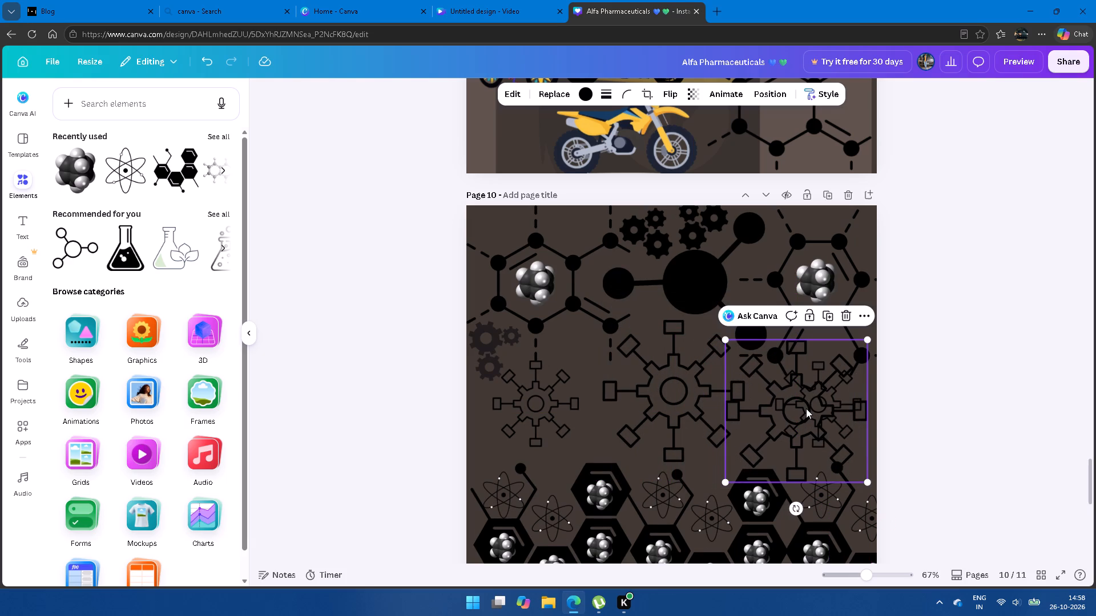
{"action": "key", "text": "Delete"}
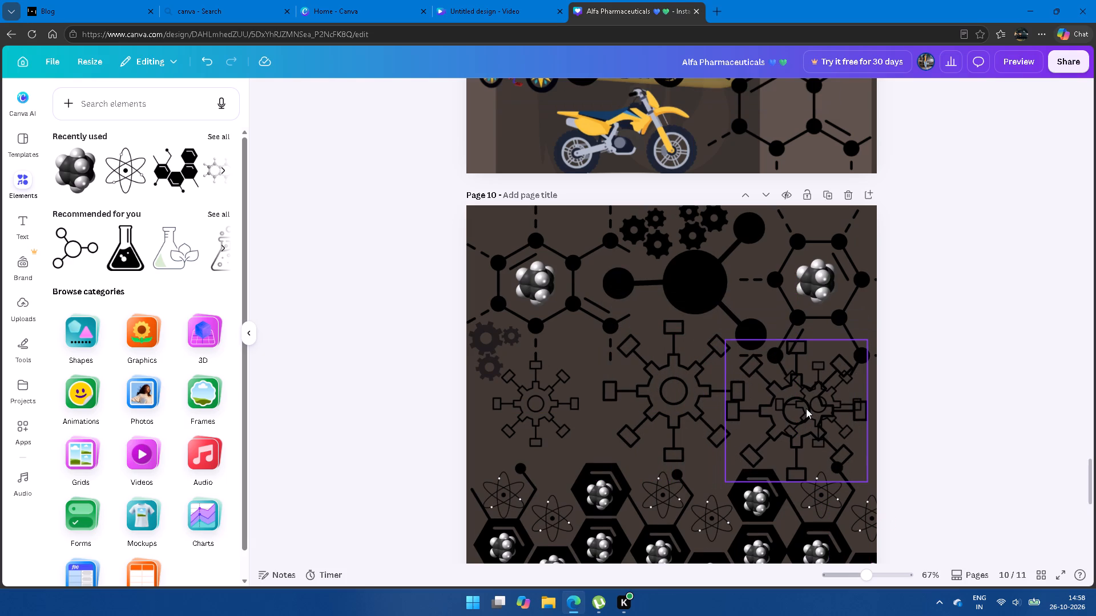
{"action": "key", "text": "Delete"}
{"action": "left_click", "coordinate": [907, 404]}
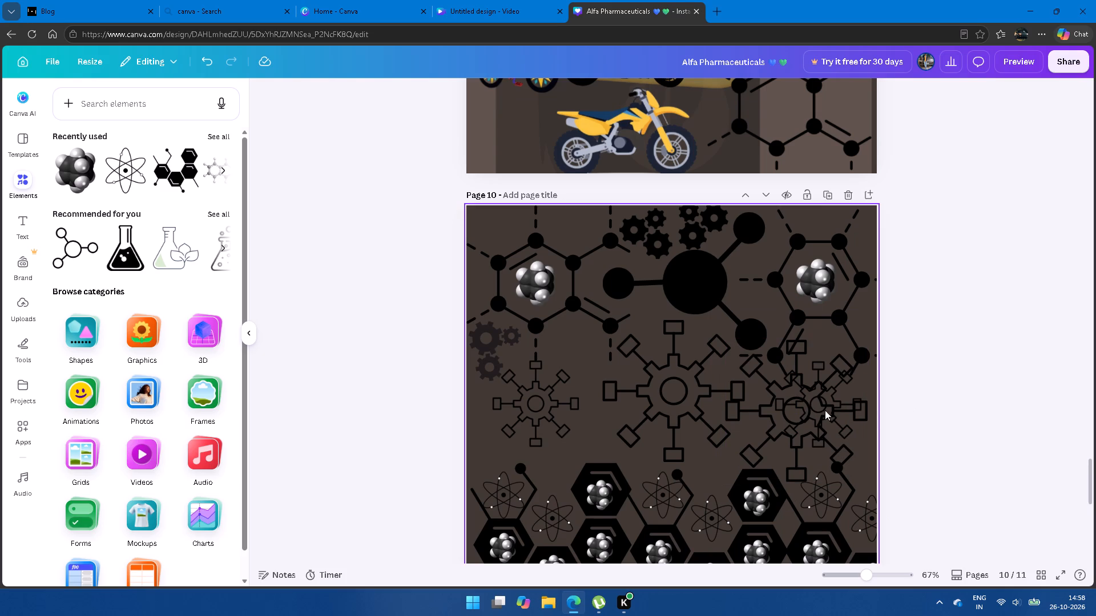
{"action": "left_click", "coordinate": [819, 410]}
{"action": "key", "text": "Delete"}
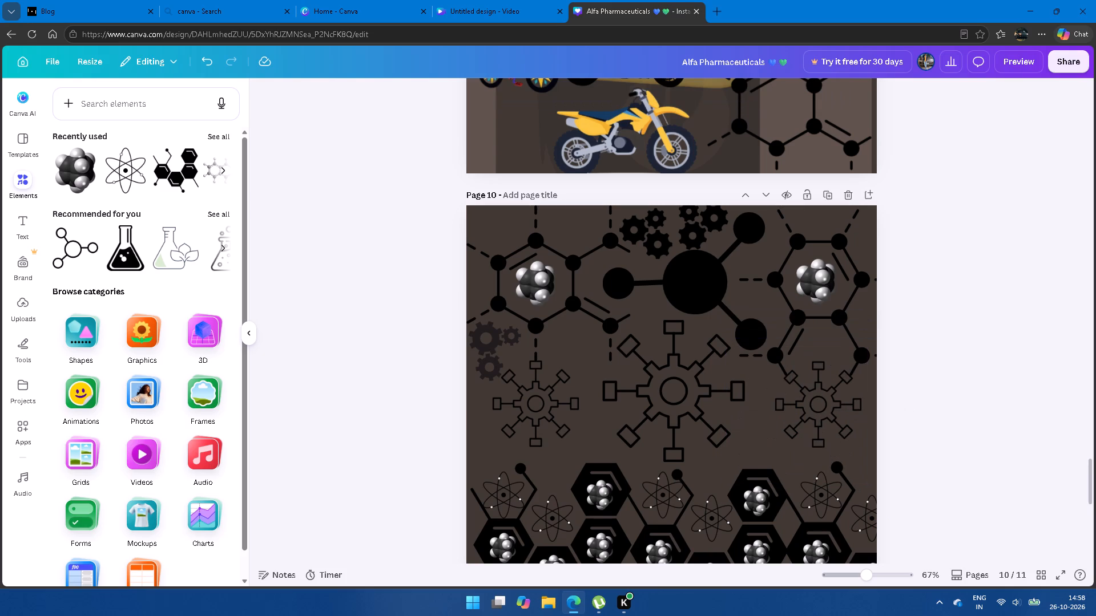